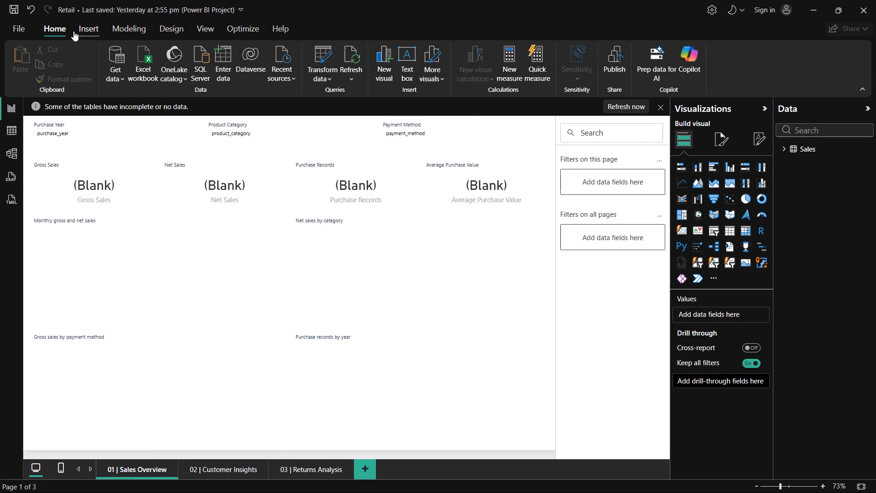
click(32, 108)
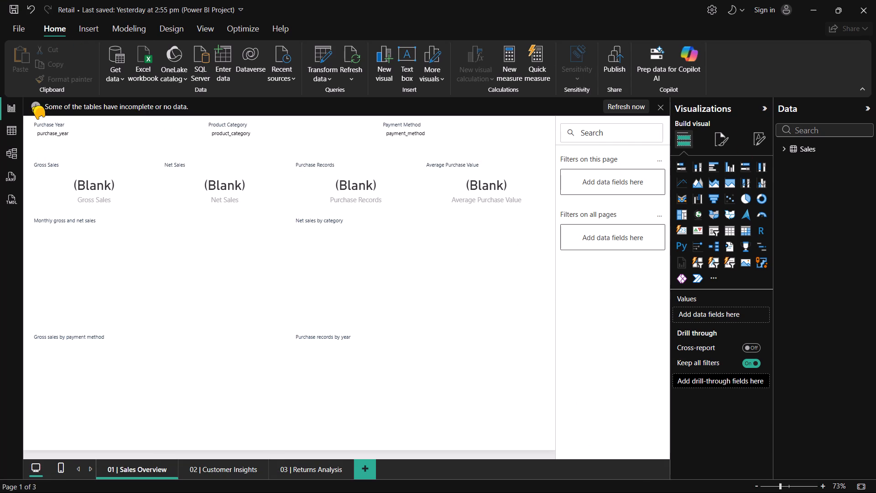
click(31, 103)
triple_click(33, 105)
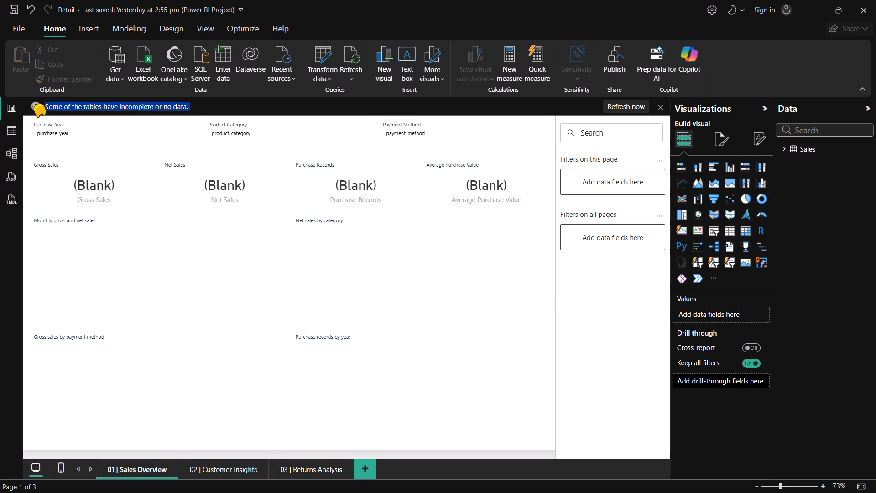
click(248, 110)
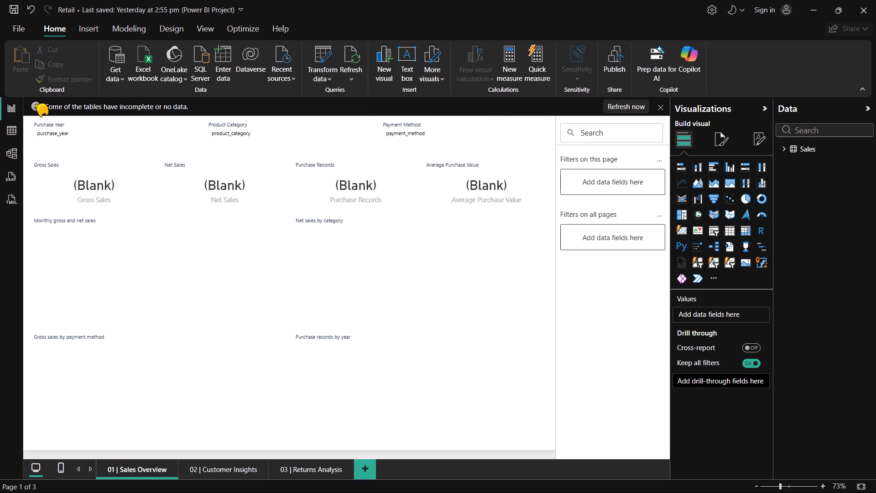
scroll(319, 254, up, 5)
scroll(554, 230, down, 5)
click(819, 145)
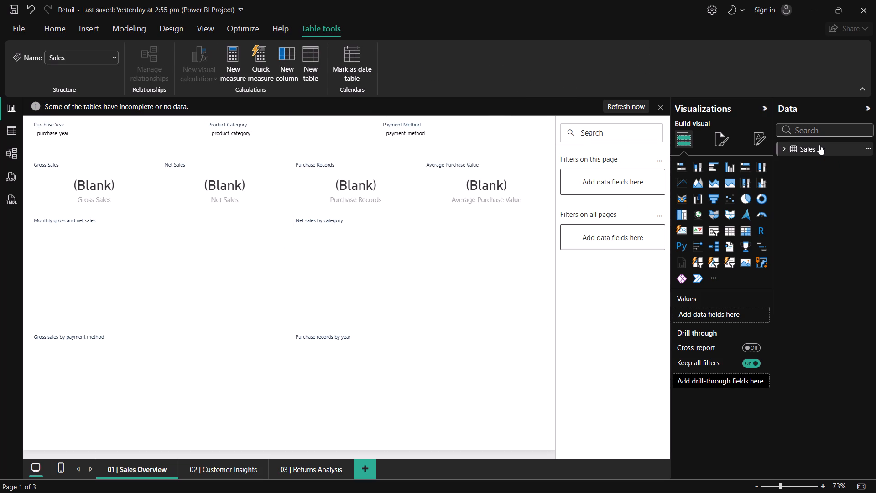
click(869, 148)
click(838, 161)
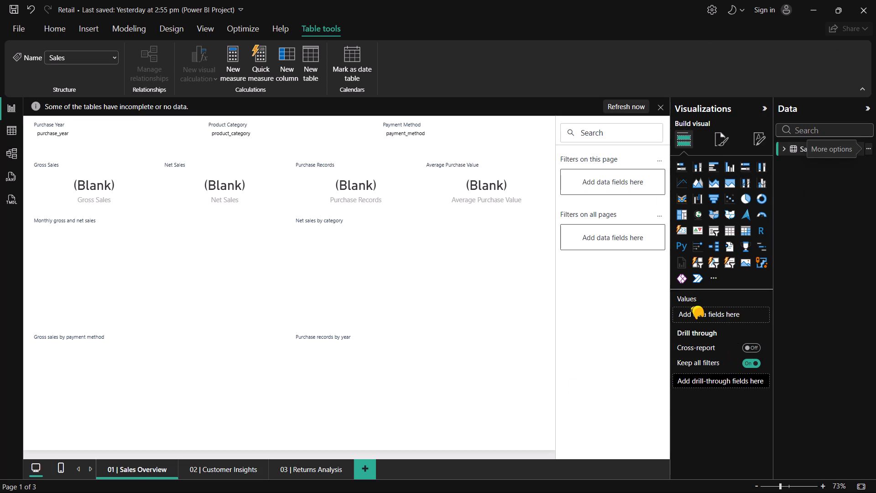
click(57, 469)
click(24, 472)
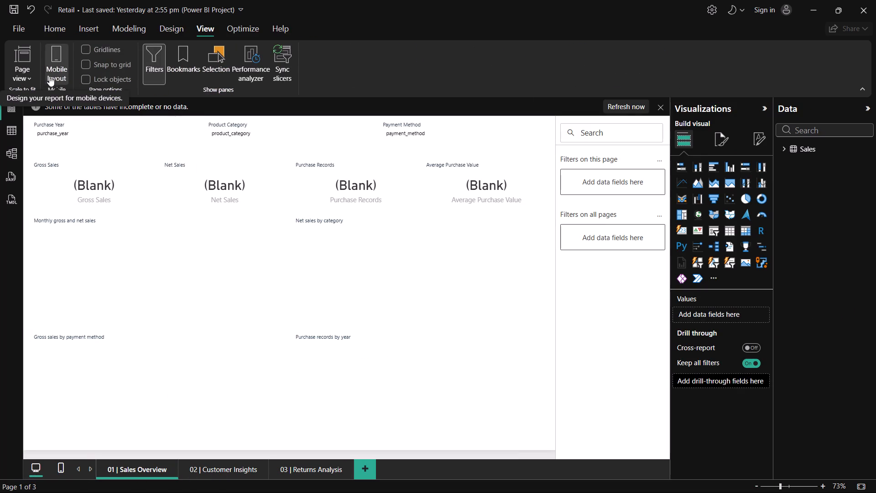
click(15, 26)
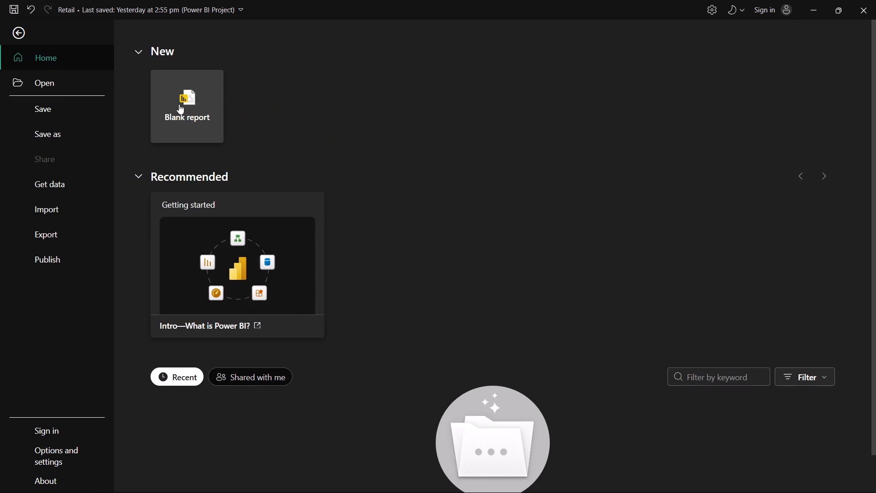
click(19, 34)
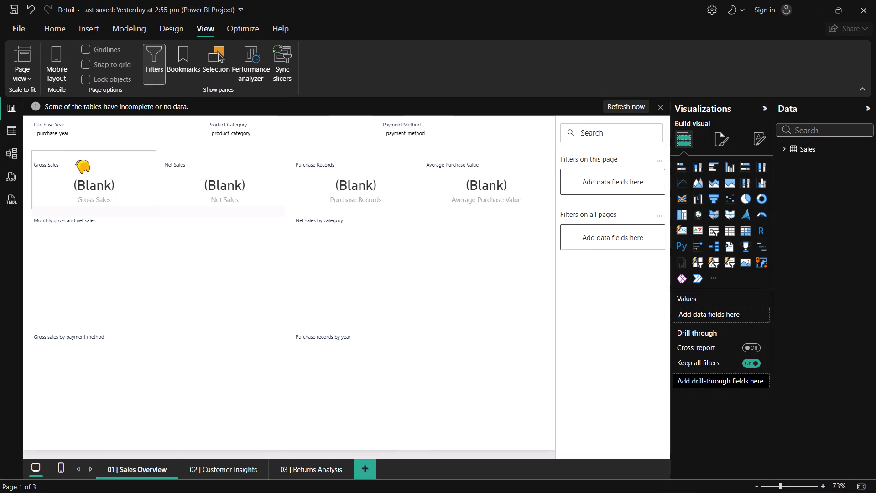
Examine the Sales table in the table, model, DAX query and TMDL views, dismissing the introductory dialogs.
click(7, 131)
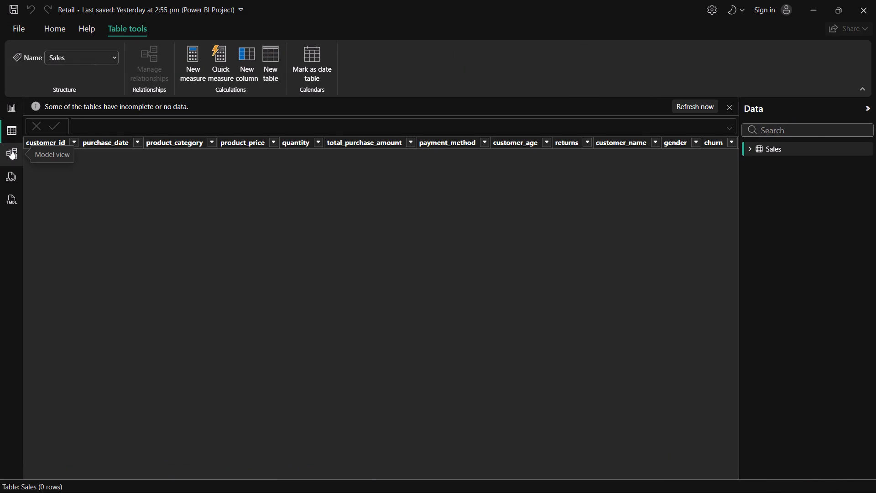
click(10, 149)
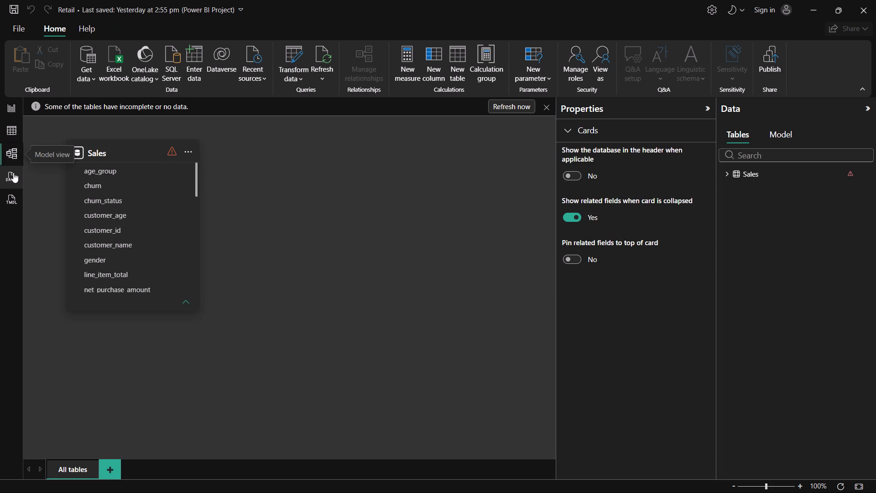
click(6, 179)
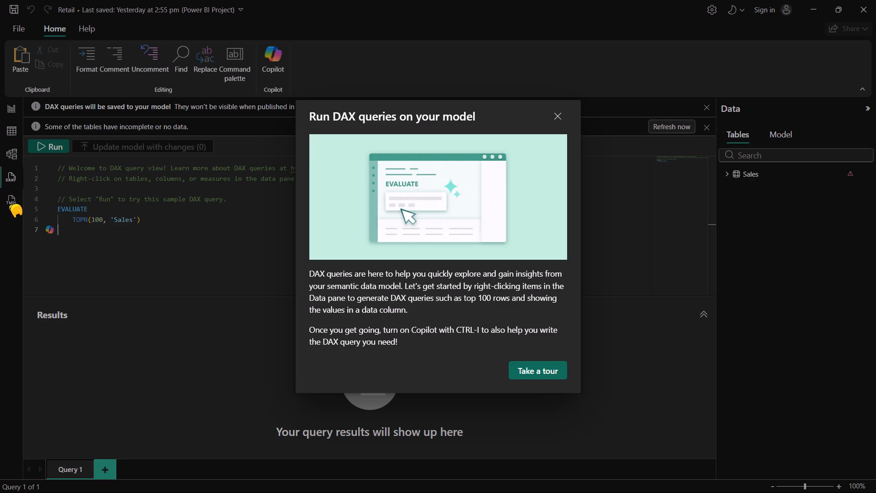
click(7, 201)
click(7, 200)
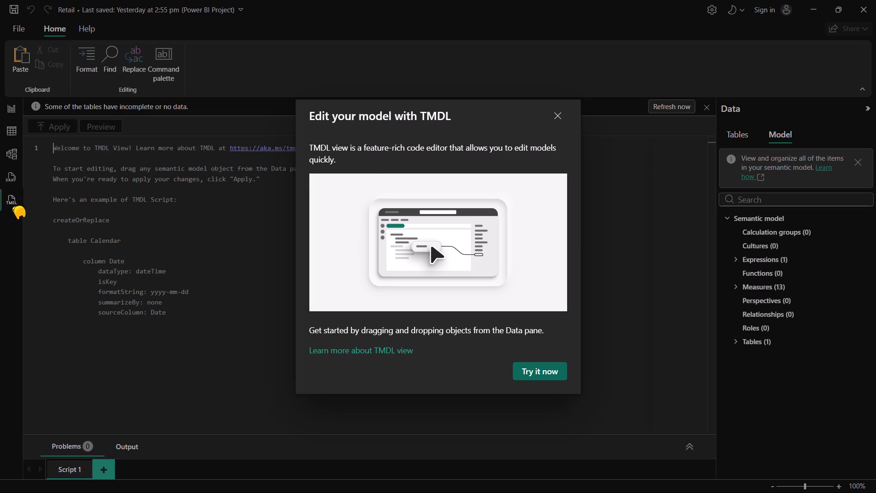
click(10, 181)
click(10, 175)
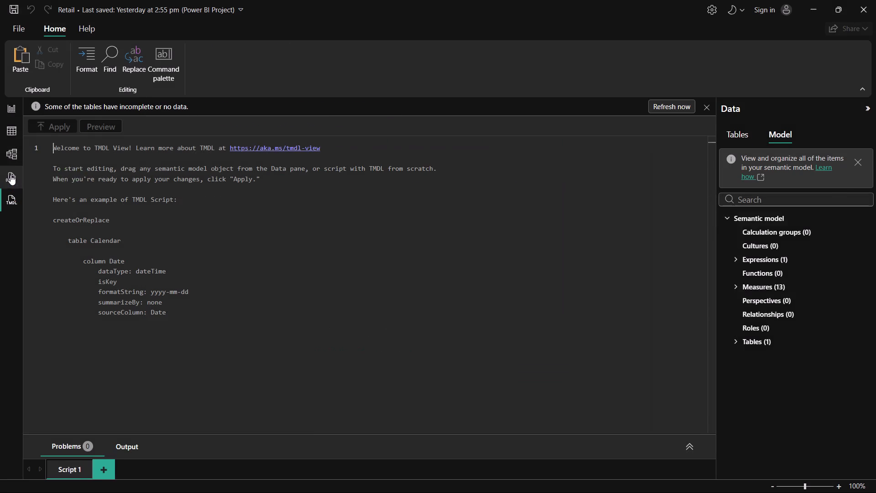
click(12, 152)
click(21, 132)
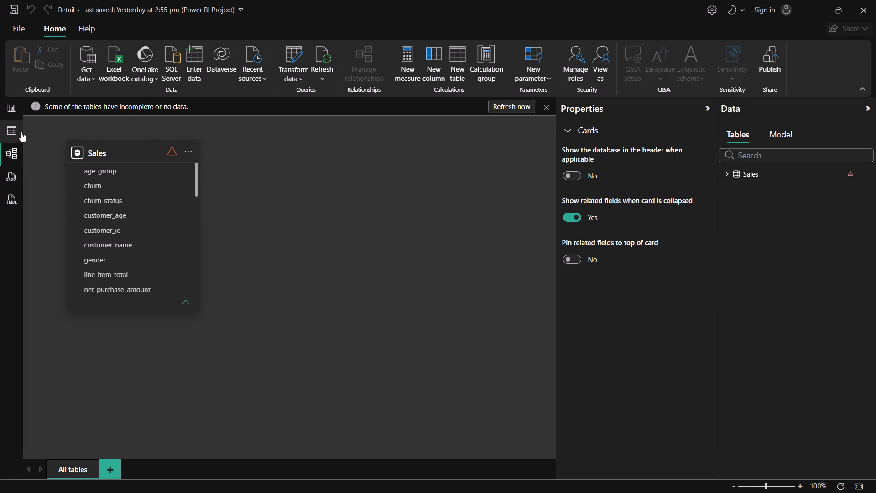
click(7, 168)
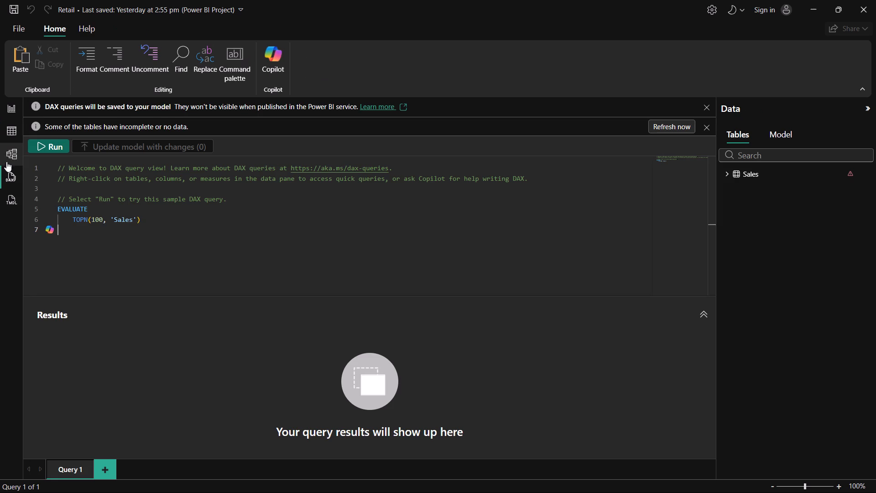
click(7, 153)
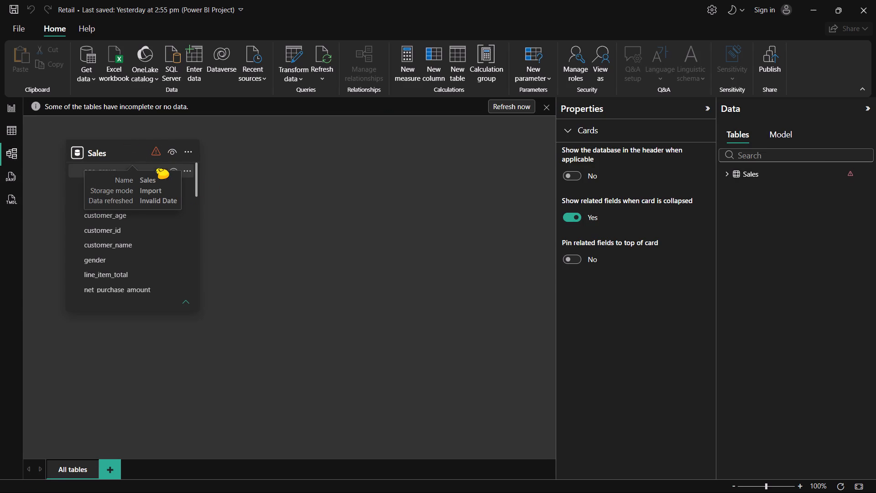
click(152, 152)
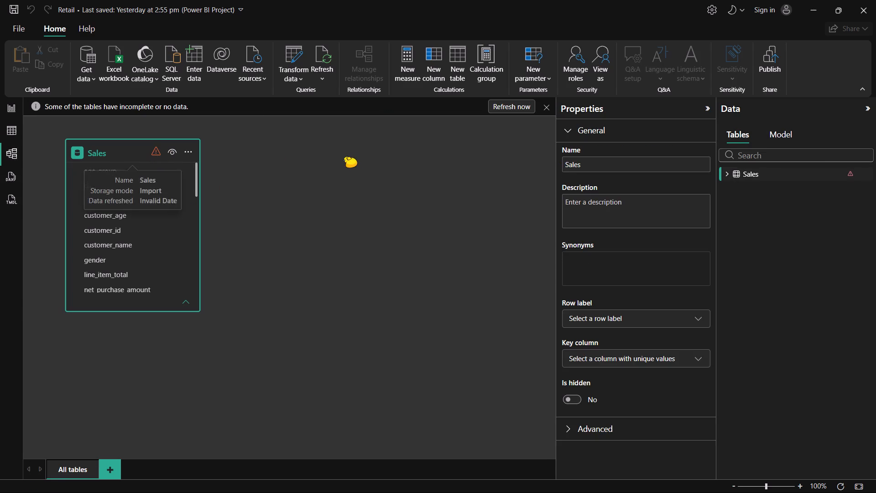
click(343, 157)
From the report view, refresh the incomplete table data and apply the pending query changes.
click(7, 112)
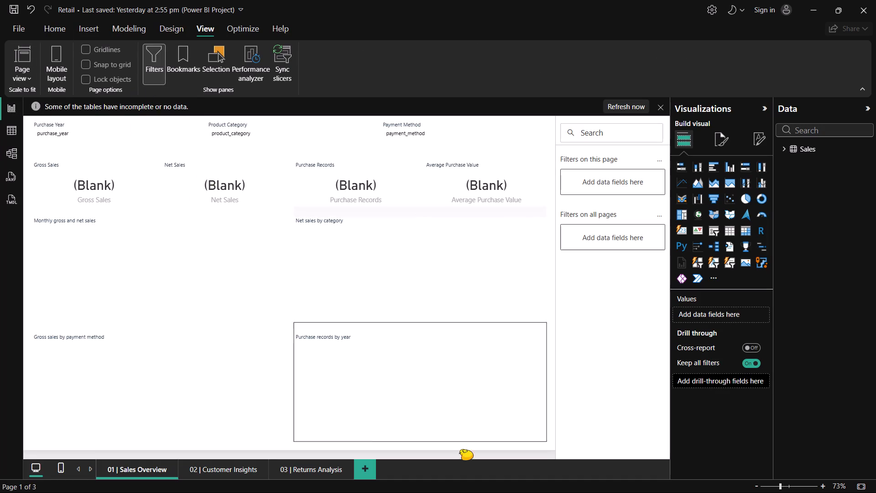
click(628, 109)
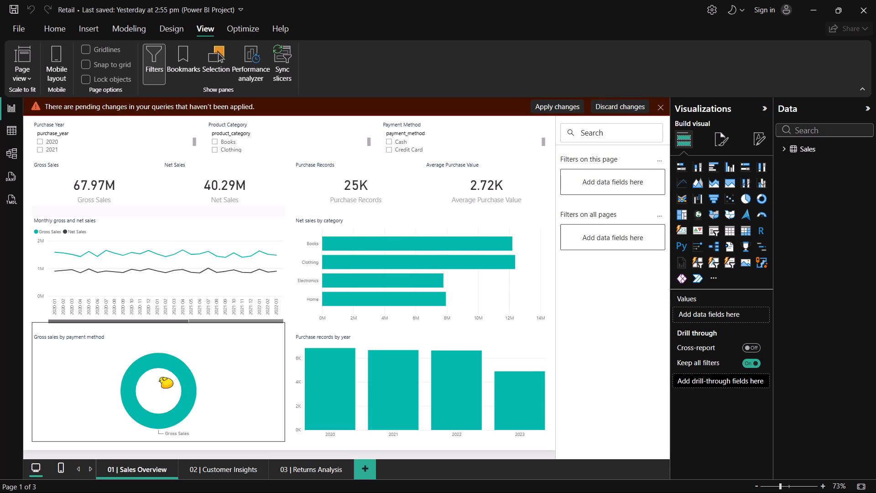
click(542, 111)
click(546, 105)
click(549, 108)
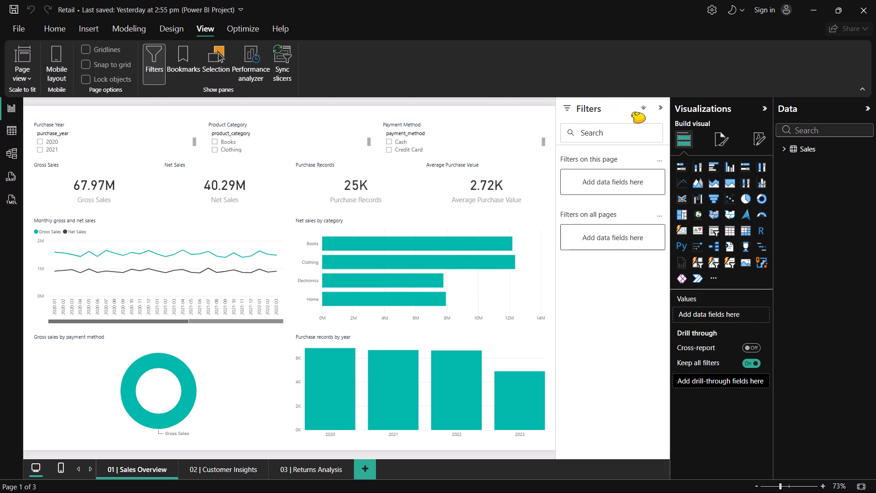
Review the charts and KPI cards on the Sales Overview, Customer Insights and Returns Analysis pages.
scroll(392, 247, down, 2)
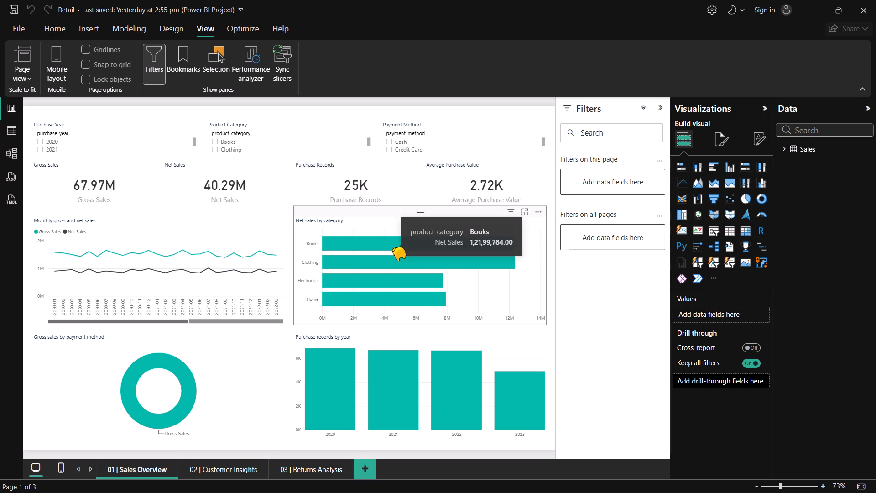
click(219, 466)
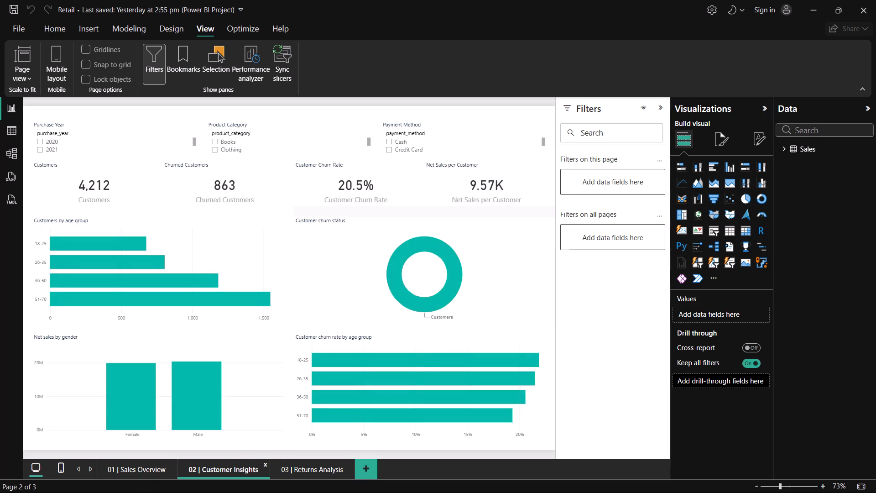
click(304, 473)
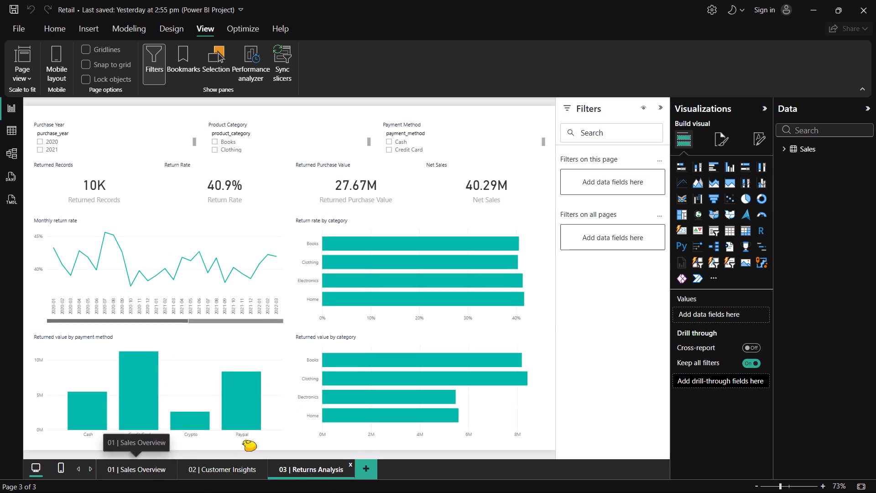
click(141, 472)
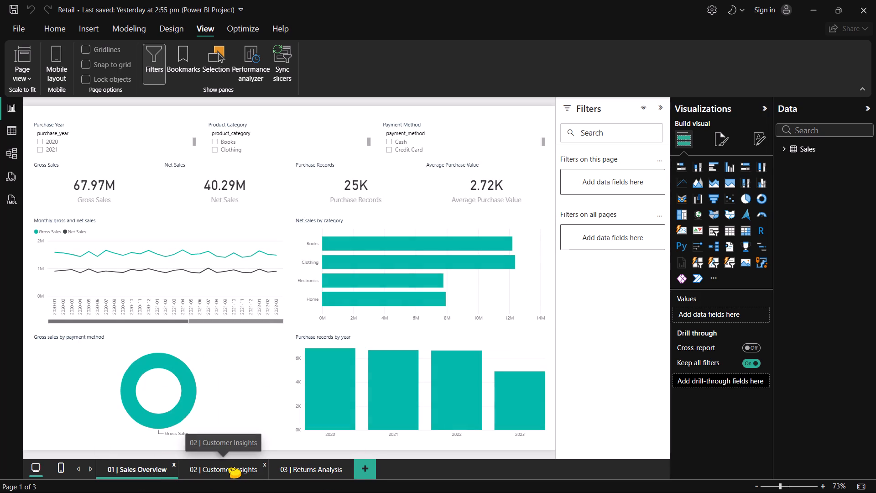
click(218, 468)
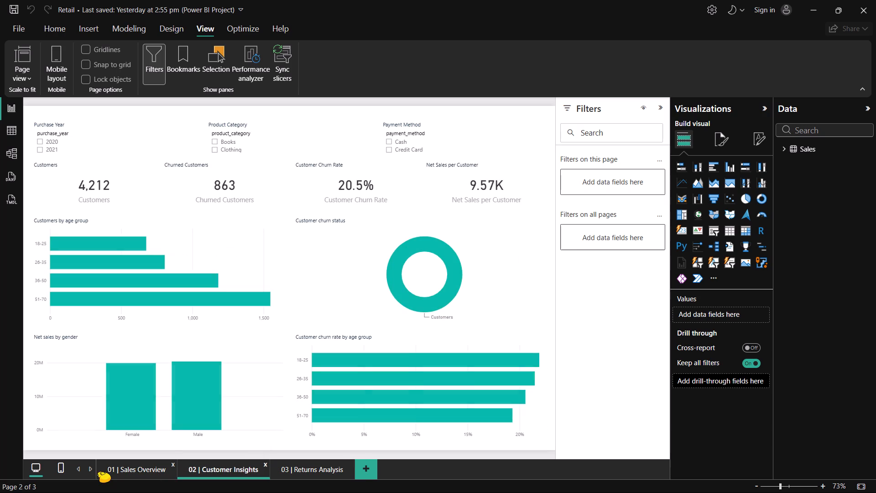
click(115, 466)
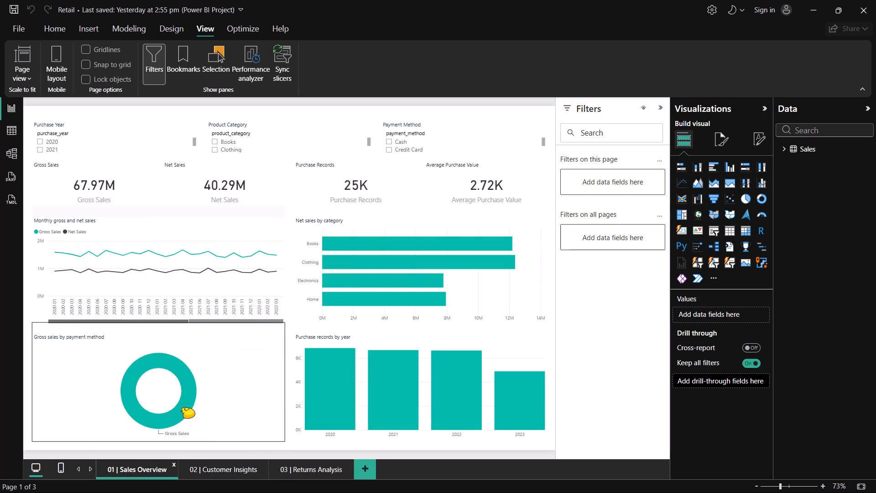
Filter the Customer Insights page by purchase year 2021.
click(226, 471)
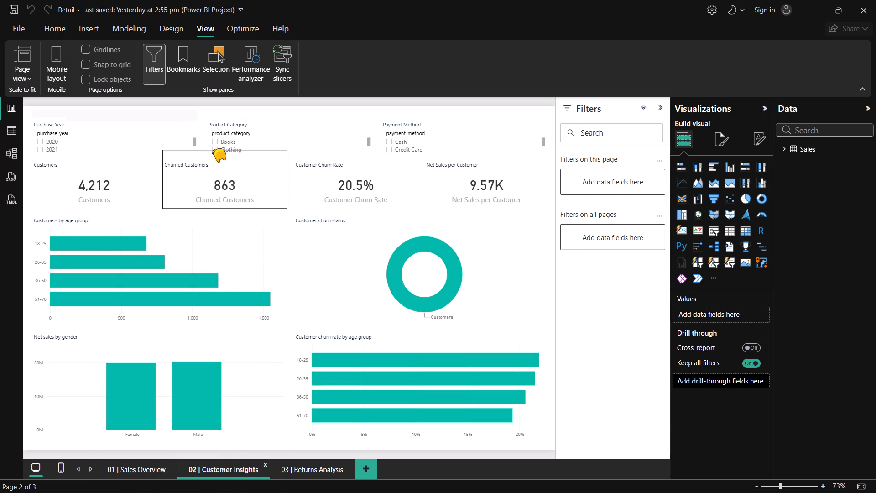
click(44, 149)
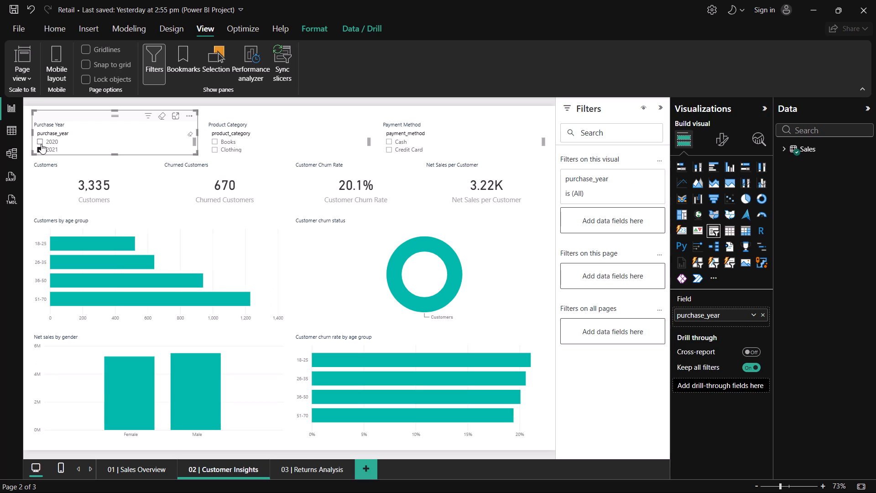
Switch the purchase year filter on the Customer Insights page to 2020 only.
click(41, 143)
click(37, 151)
click(36, 138)
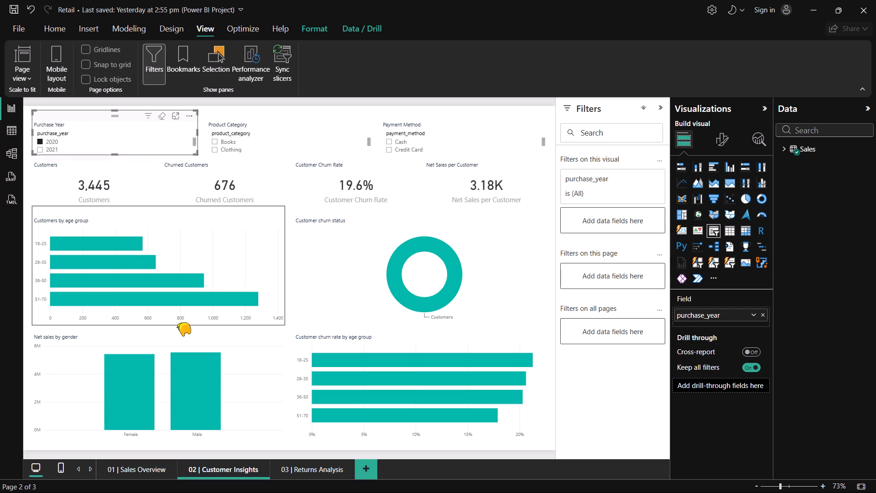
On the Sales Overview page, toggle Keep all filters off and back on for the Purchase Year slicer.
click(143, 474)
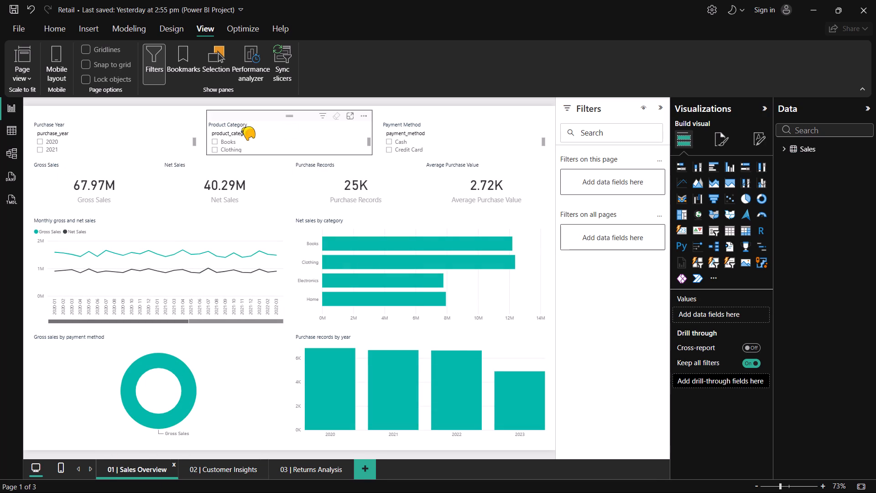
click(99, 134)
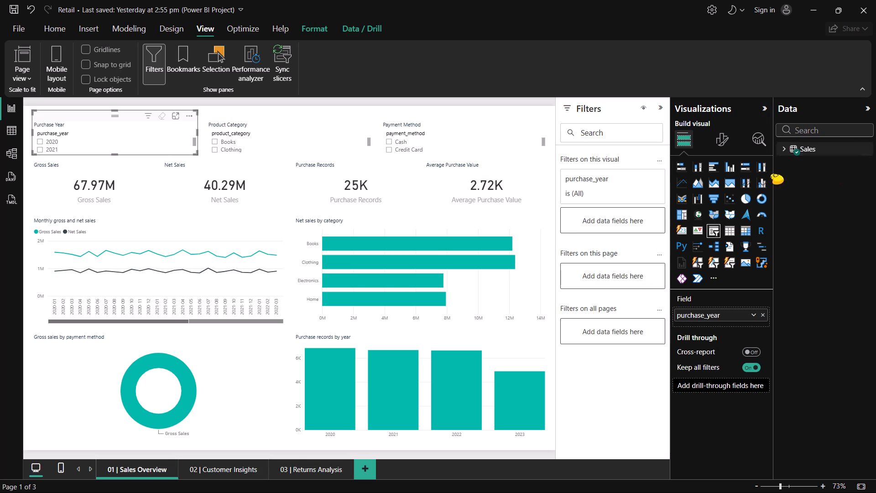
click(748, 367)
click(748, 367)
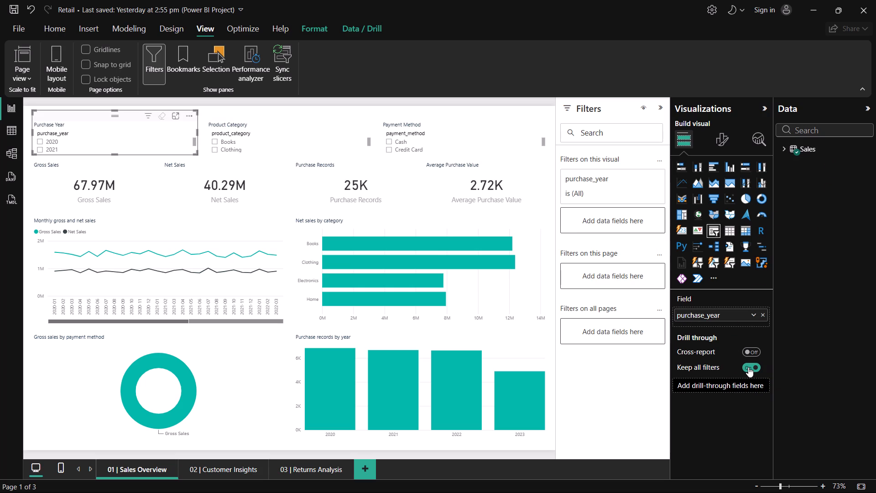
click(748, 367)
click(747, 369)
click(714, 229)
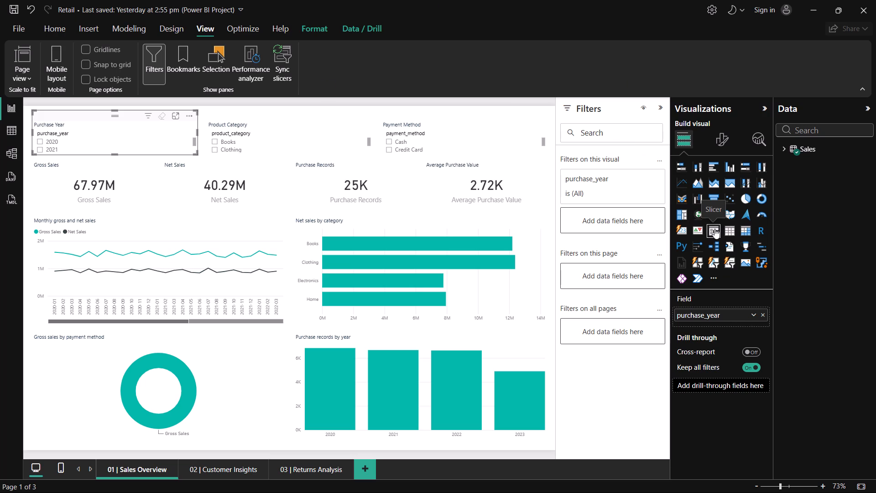
Test cross-filtering of the Sales Overview page with the Clothing and Home bars of the Net sales by category chart.
click(240, 137)
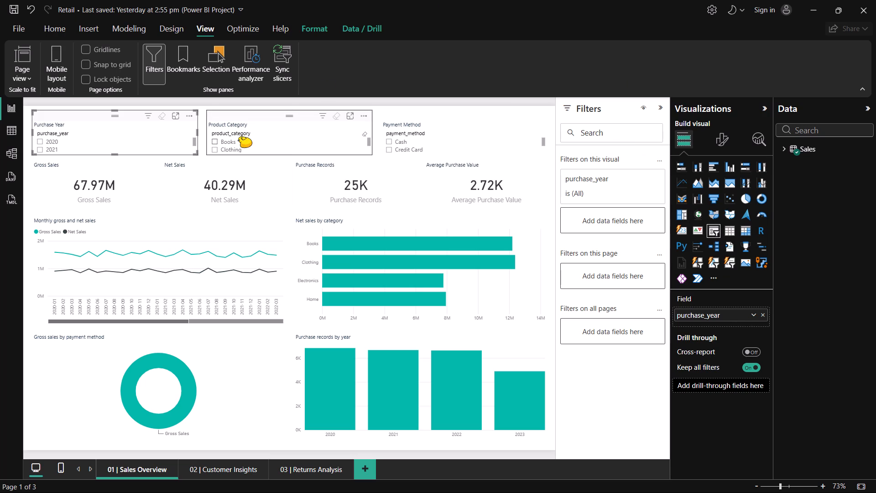
click(342, 262)
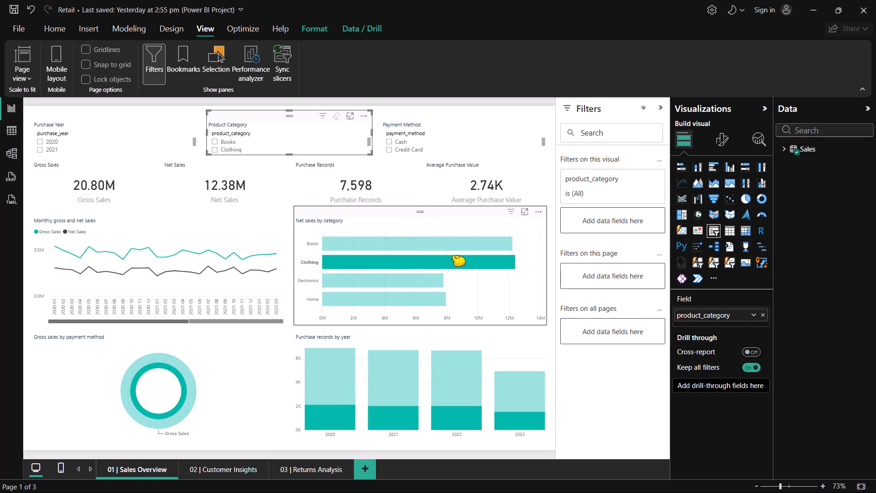
click(459, 260)
click(480, 294)
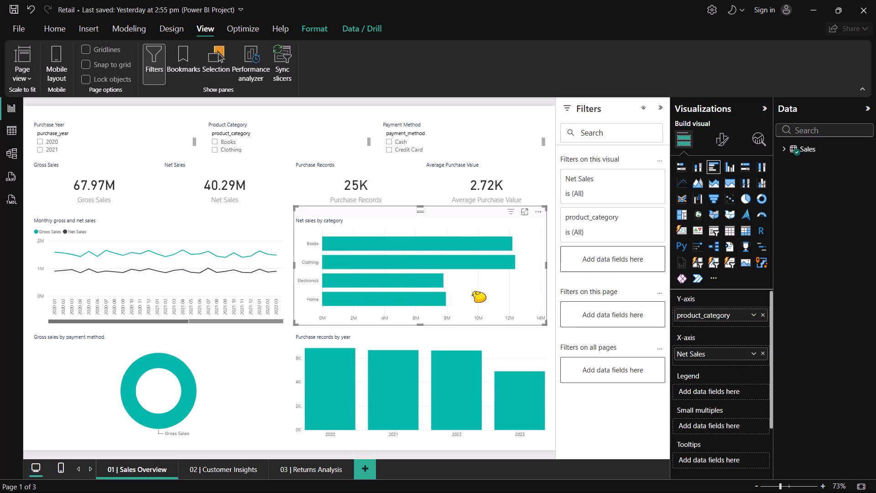
click(402, 287)
click(397, 300)
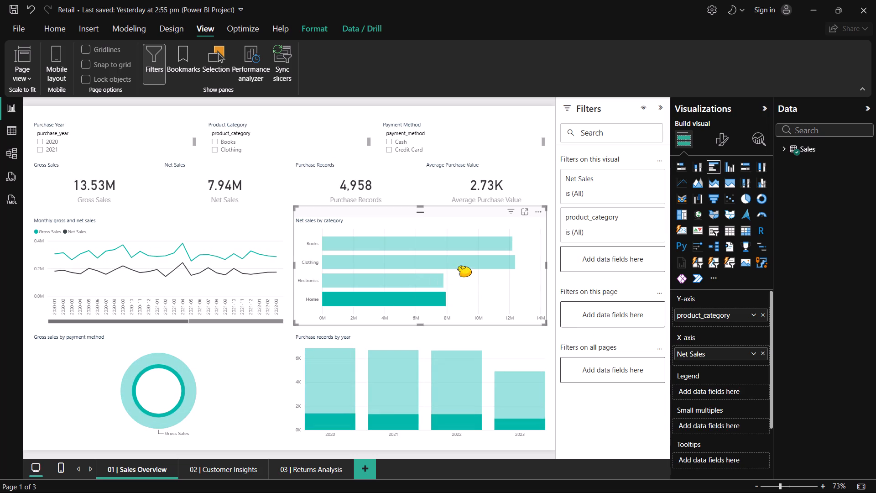
click(375, 242)
click(370, 259)
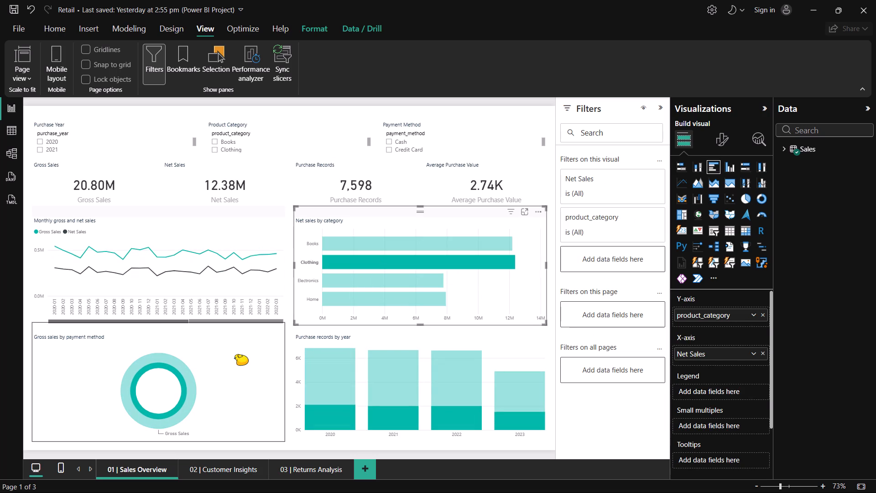
Inspect the fields and filters of the Gross sales by payment method donut chart.
click(236, 355)
click(599, 413)
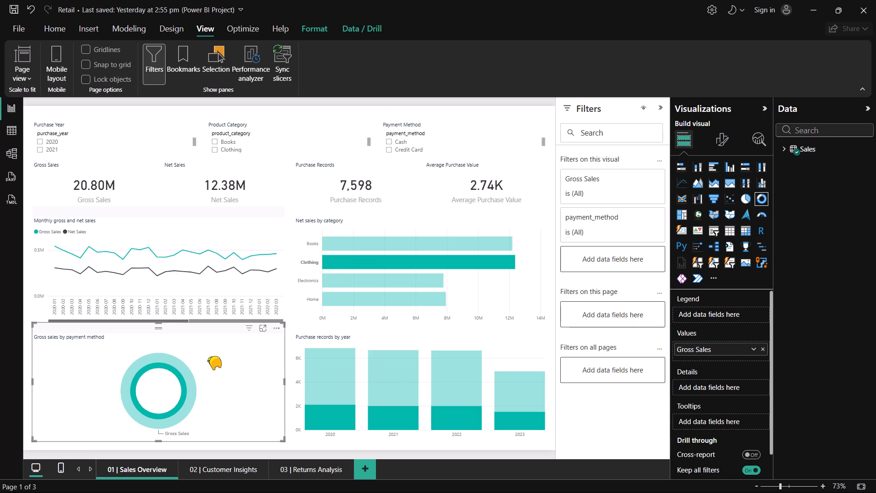
scroll(343, 340, down, 2)
click(9, 112)
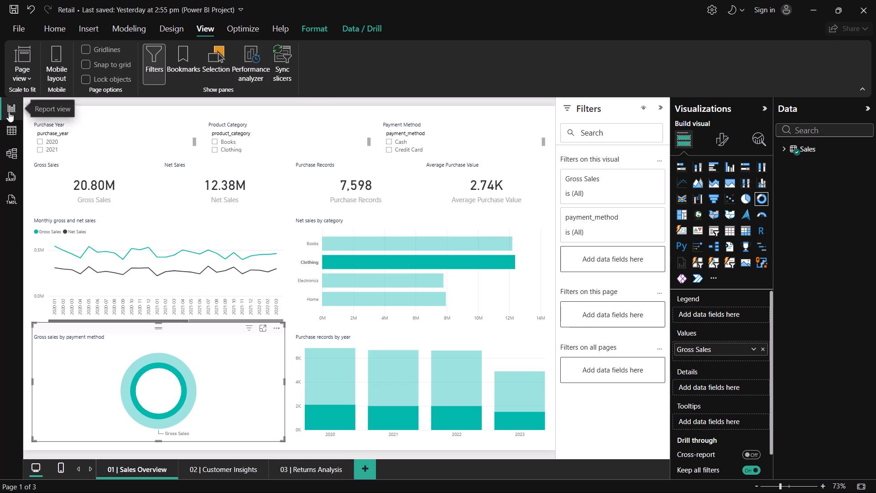
Review the Customer Insights and Returns Analysis pages again and return to Sales Overview.
click(219, 474)
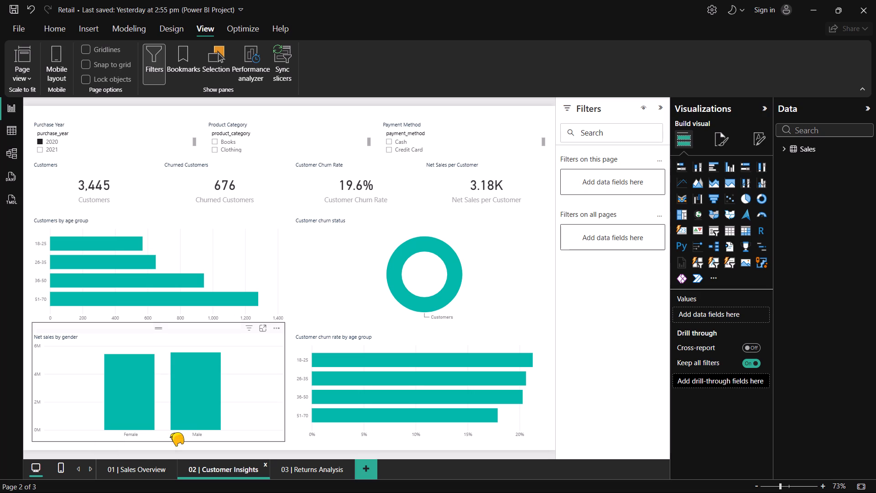
click(298, 474)
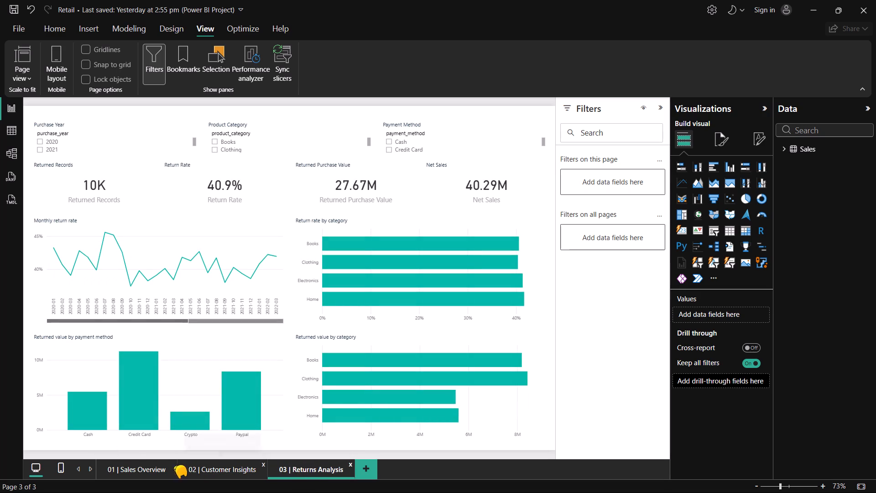
click(118, 472)
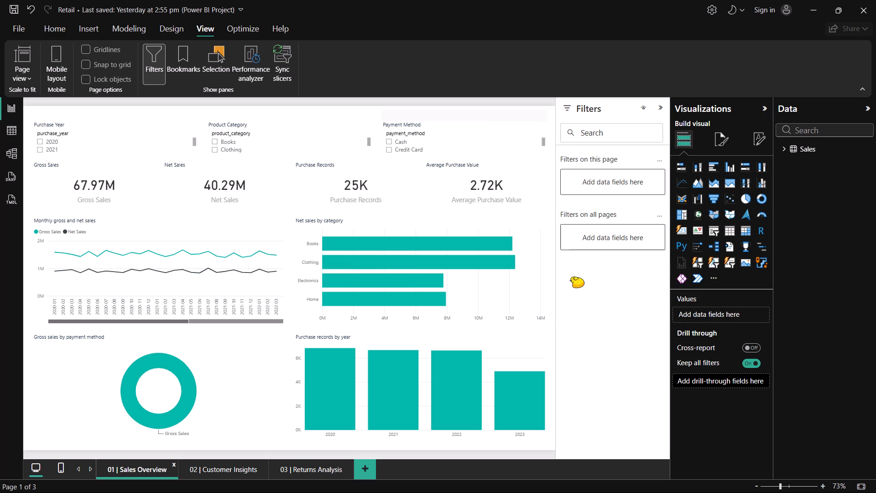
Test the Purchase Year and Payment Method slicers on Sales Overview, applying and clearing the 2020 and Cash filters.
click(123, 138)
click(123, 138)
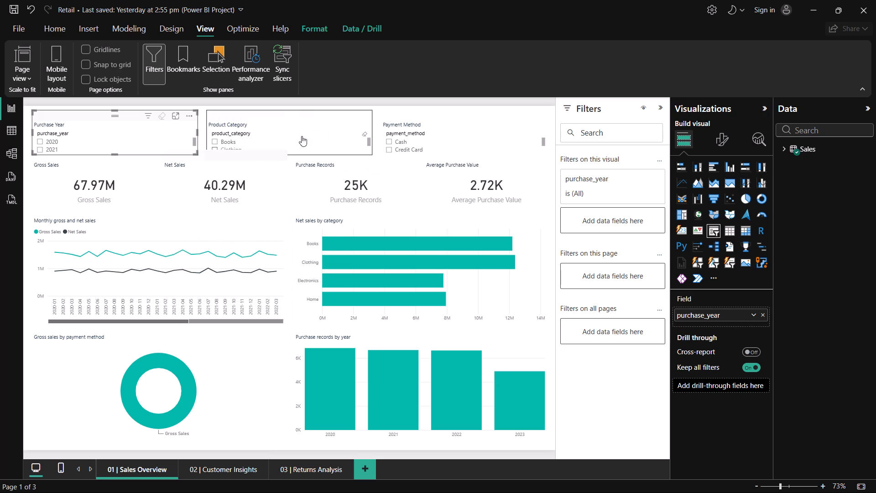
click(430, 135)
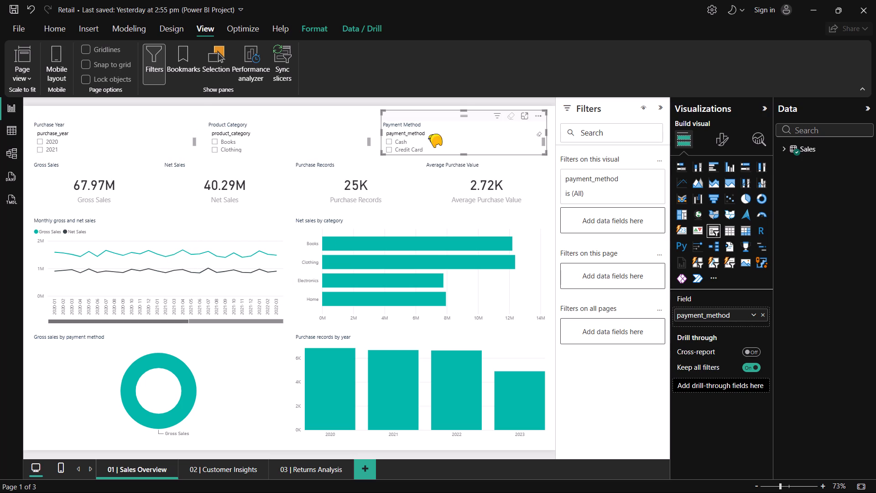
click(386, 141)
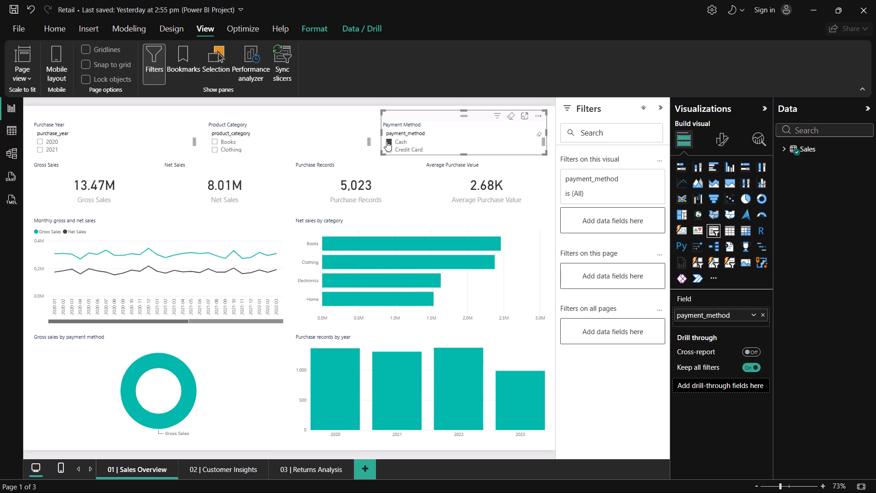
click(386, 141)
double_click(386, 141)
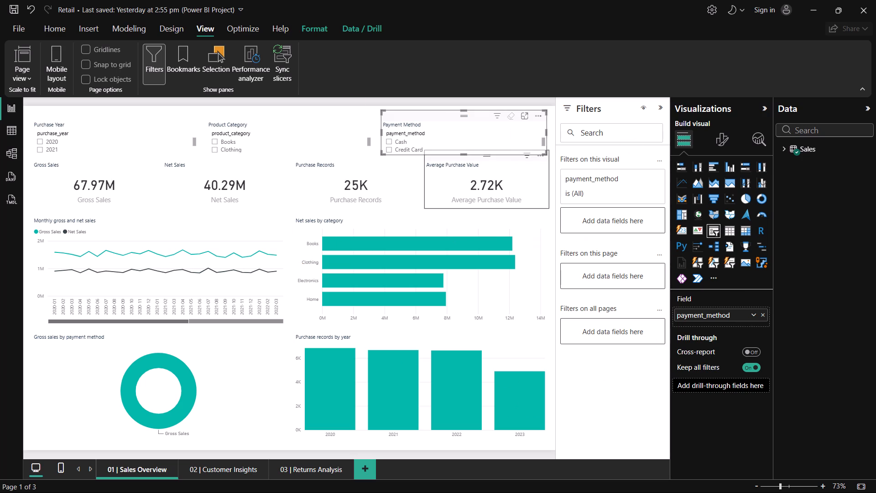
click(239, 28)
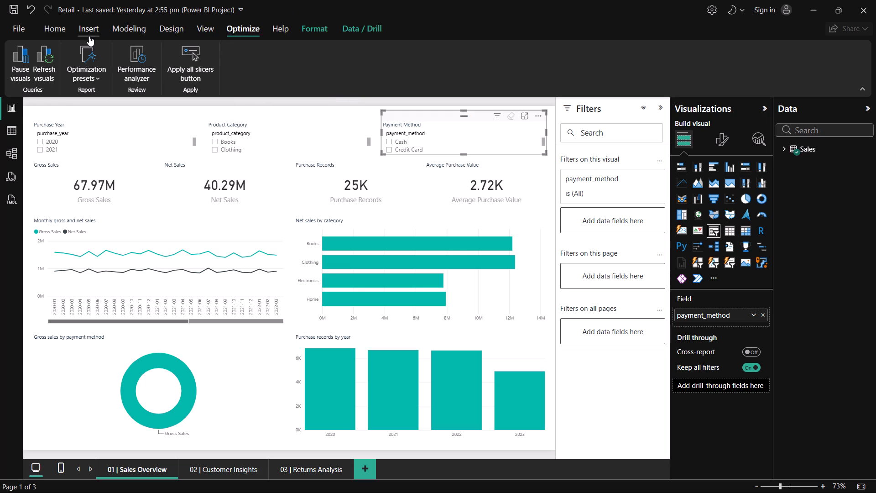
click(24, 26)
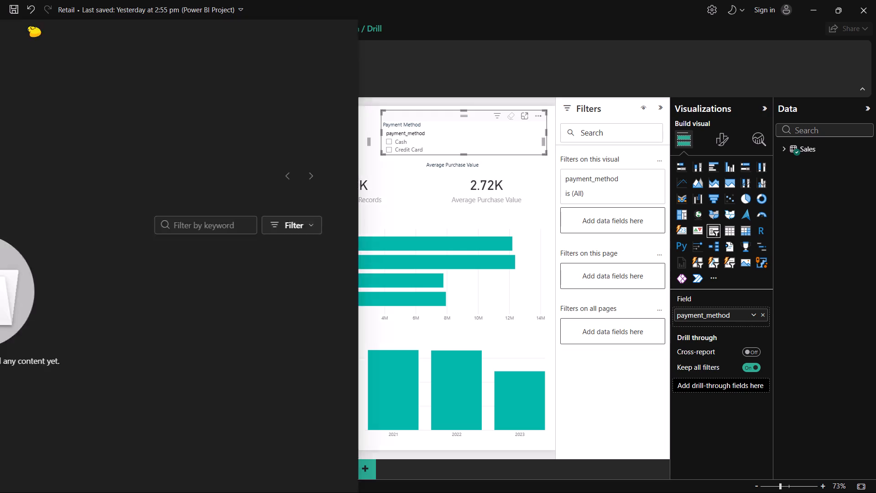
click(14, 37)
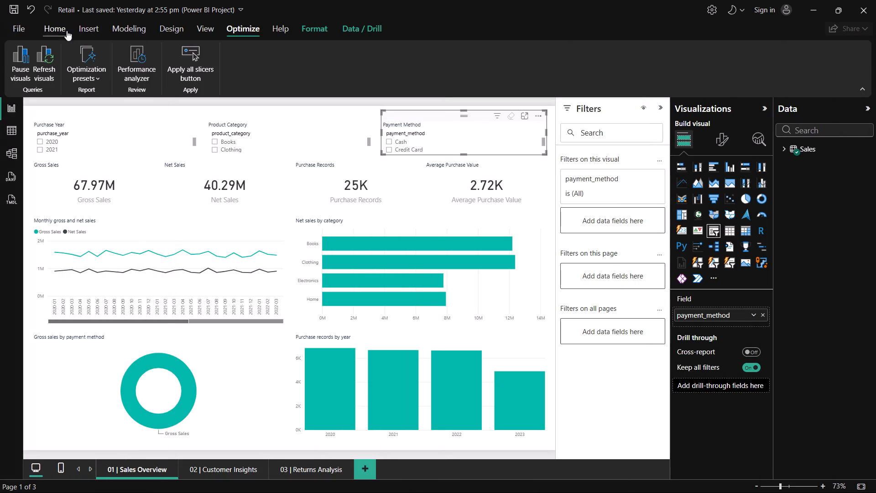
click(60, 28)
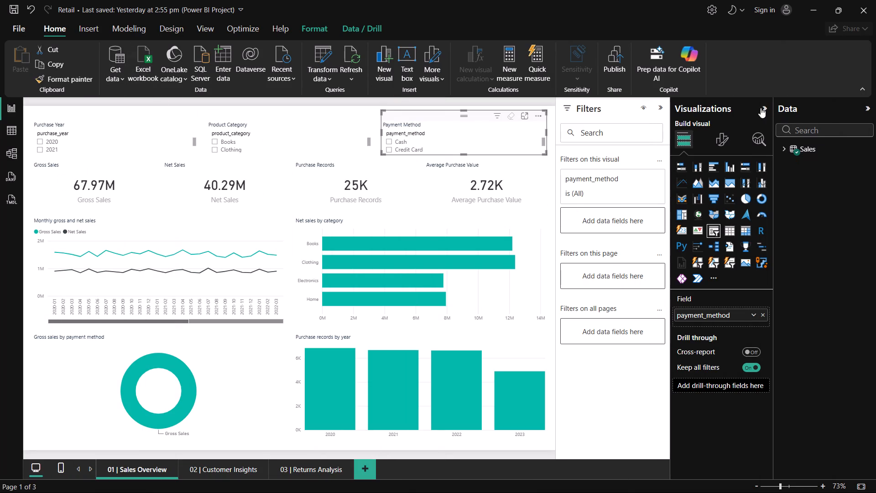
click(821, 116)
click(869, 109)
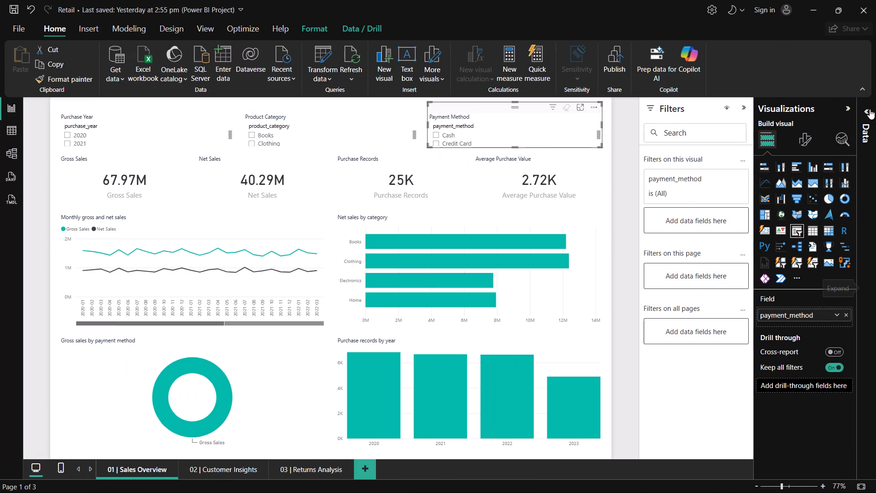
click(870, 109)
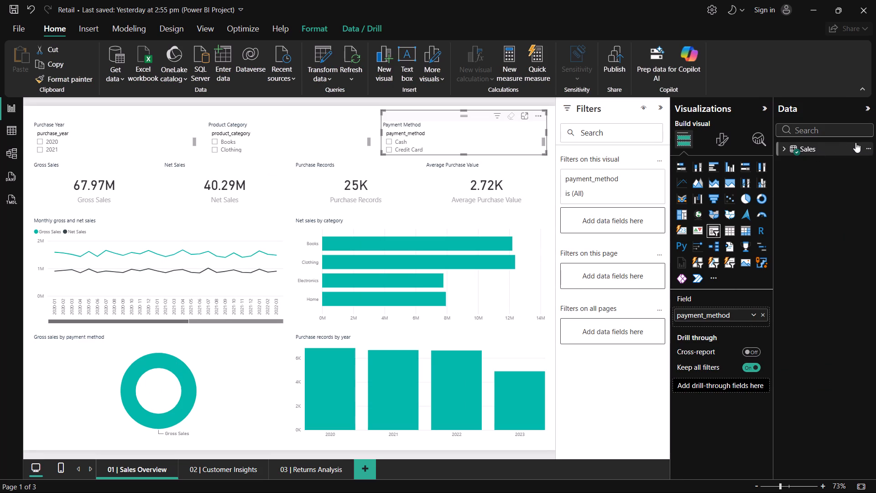
Expand the Sales table in the data model and examine its columns and measures.
click(828, 149)
click(783, 148)
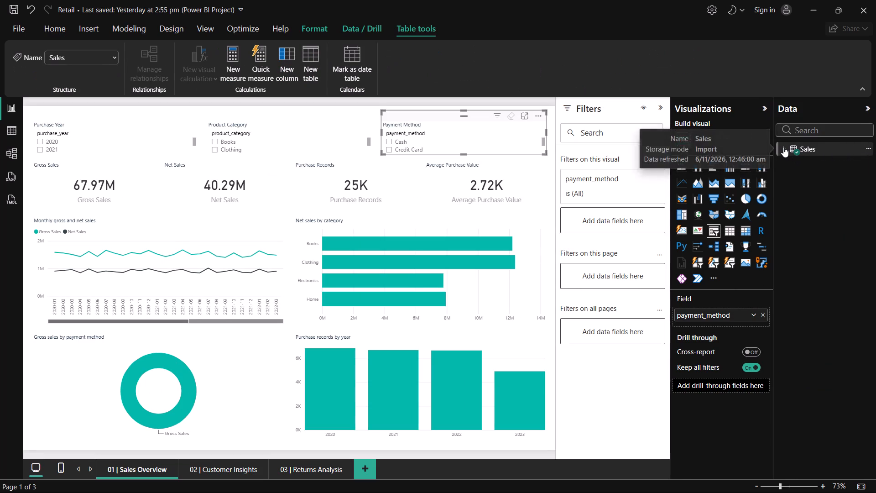
scroll(832, 279, down, 3)
scroll(832, 279, up, 2)
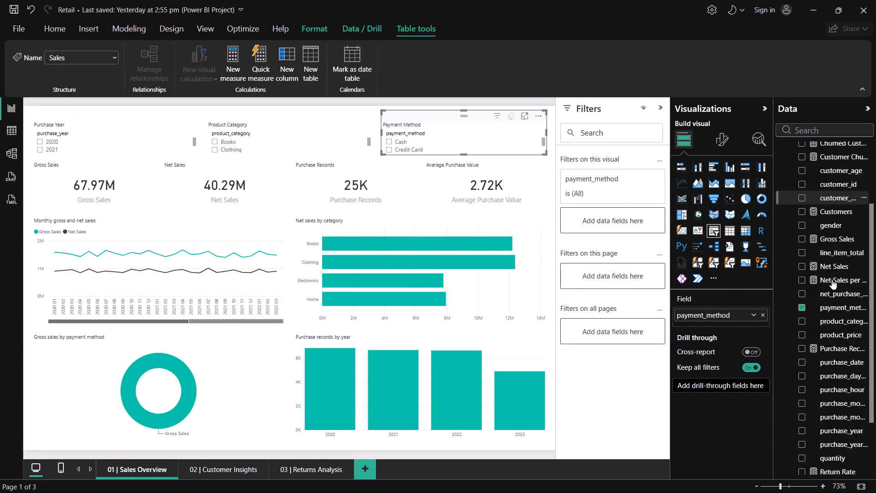
scroll(832, 279, down, 6)
scroll(832, 279, up, 7)
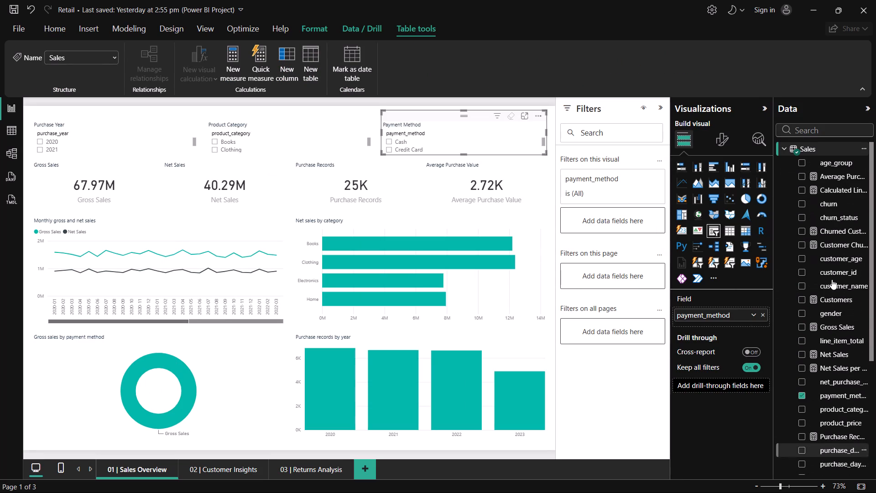
scroll(832, 279, up, 4)
scroll(849, 268, down, 6)
scroll(850, 271, up, 1)
scroll(850, 271, down, 1)
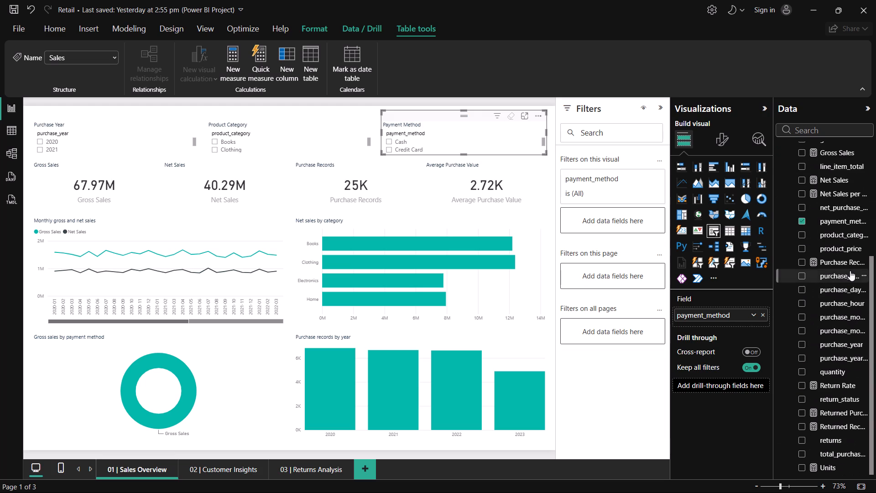
scroll(850, 271, down, 2)
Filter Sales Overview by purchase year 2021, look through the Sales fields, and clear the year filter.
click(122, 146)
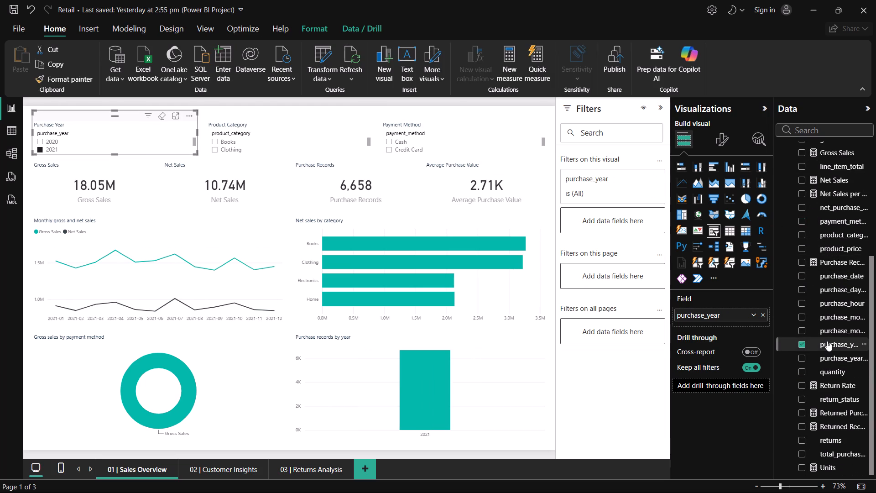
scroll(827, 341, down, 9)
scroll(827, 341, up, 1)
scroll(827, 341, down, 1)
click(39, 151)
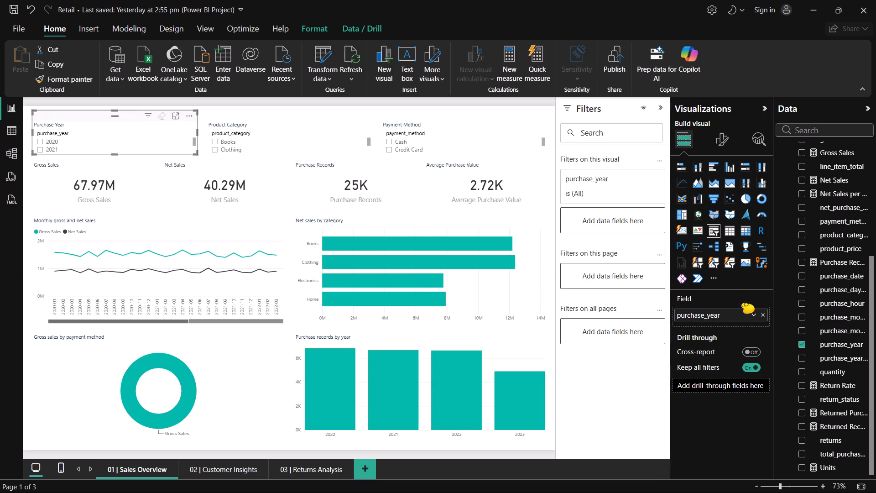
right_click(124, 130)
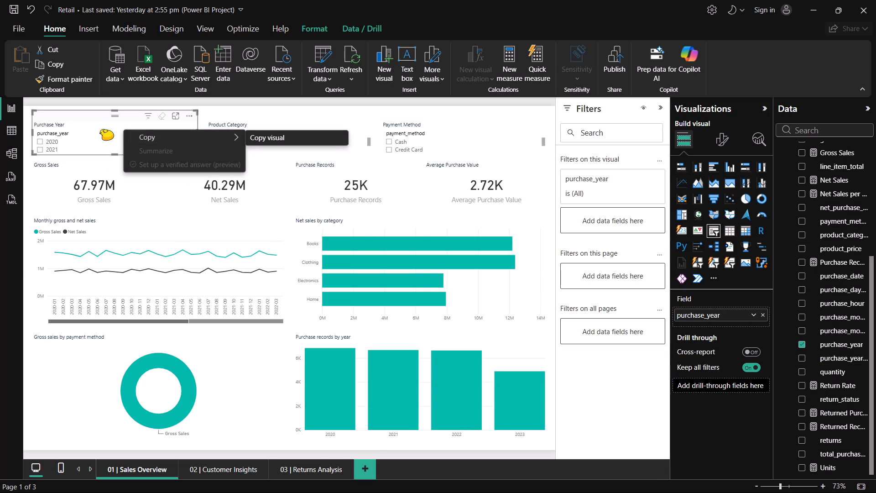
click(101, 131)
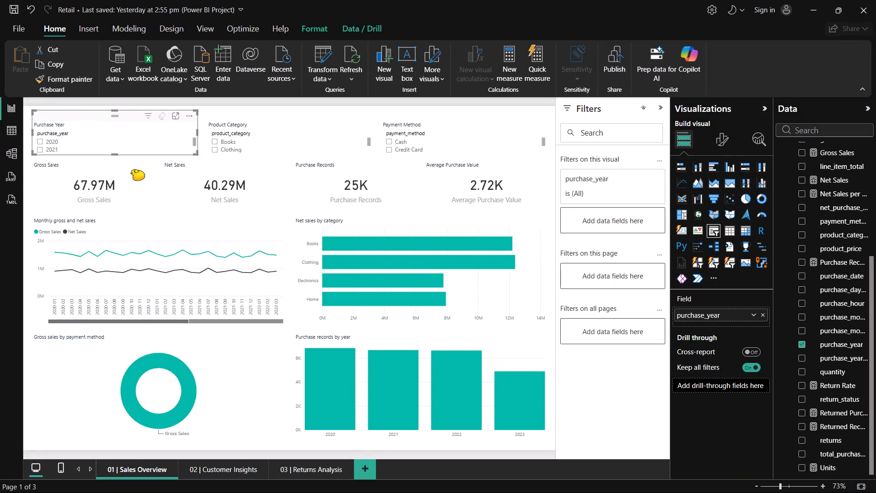
Examine the Gross Sales card's build, formatting and analytics settings, including its callout value and category label options.
click(126, 201)
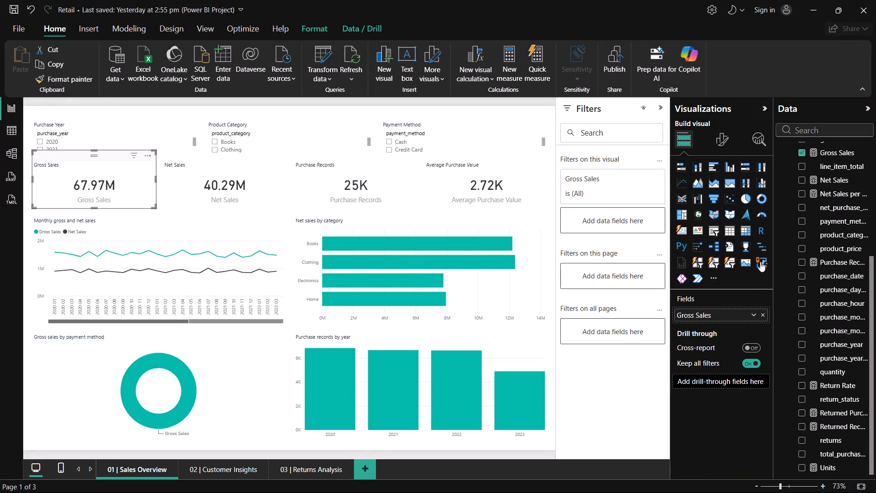
click(714, 134)
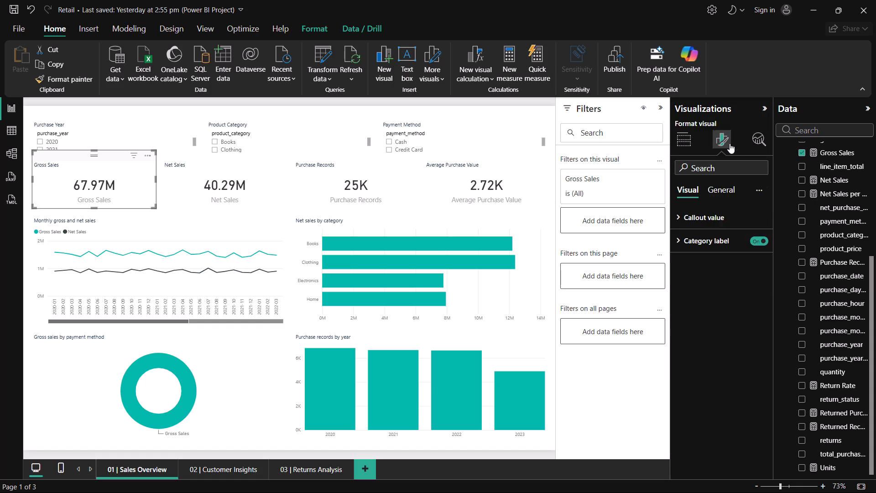
click(745, 137)
click(751, 134)
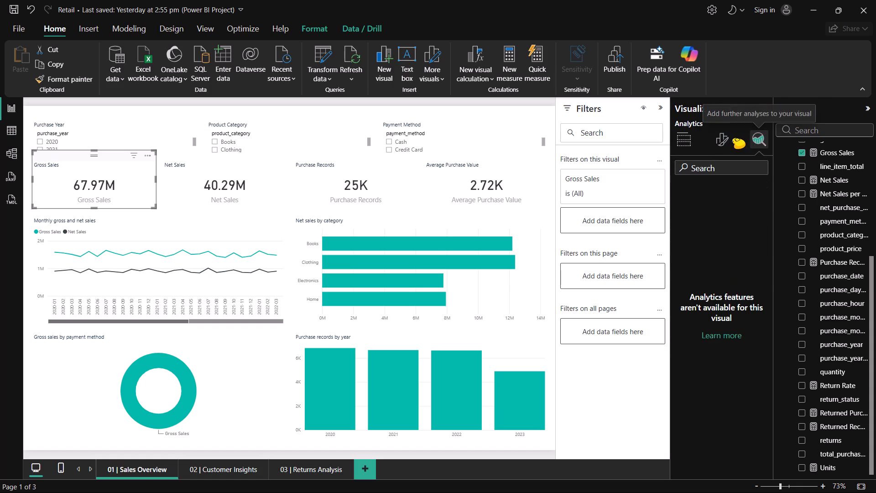
click(723, 138)
click(667, 152)
click(677, 142)
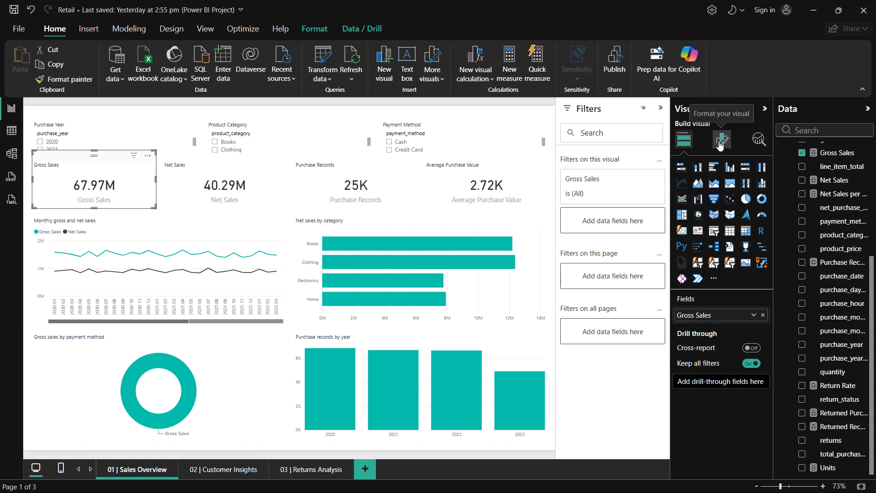
click(719, 141)
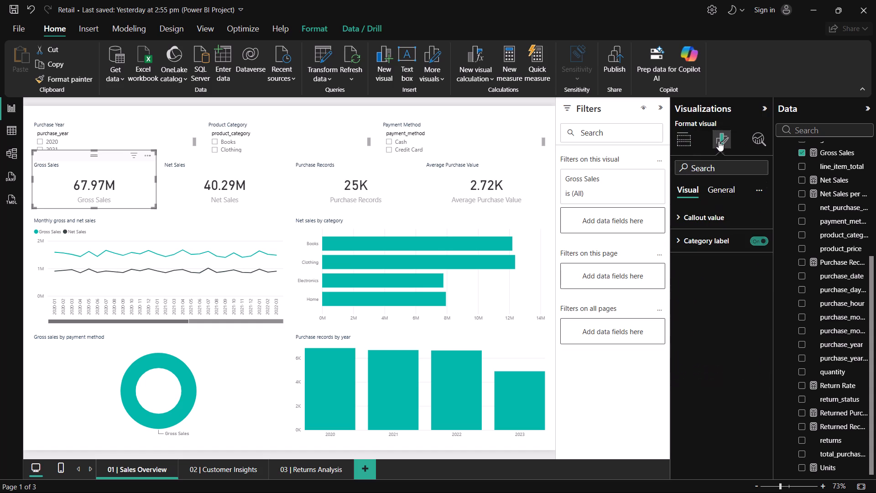
click(711, 221)
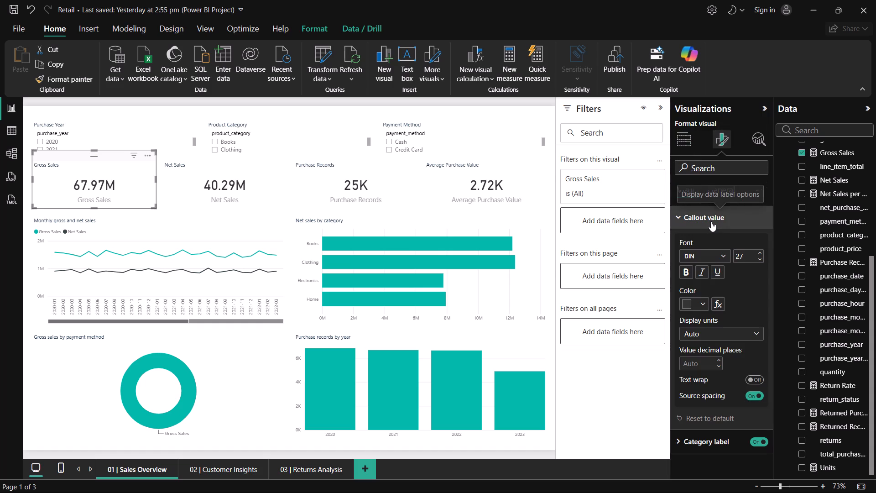
click(711, 221)
click(709, 241)
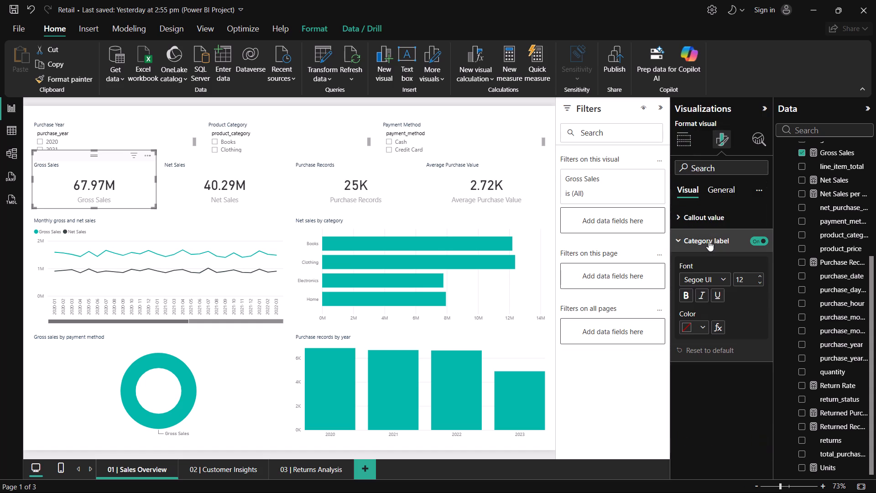
click(710, 240)
click(752, 136)
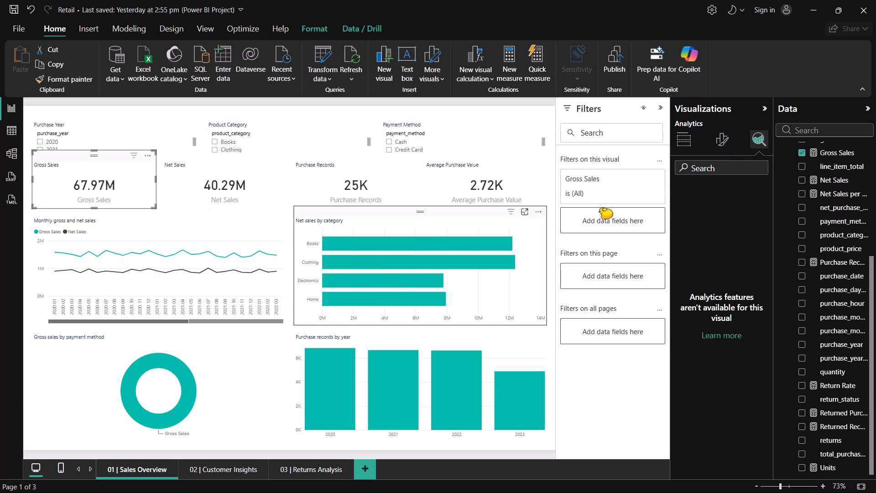
Return to the Gross Sales card's build settings and show the options for getting, importing or removing visuals.
click(677, 135)
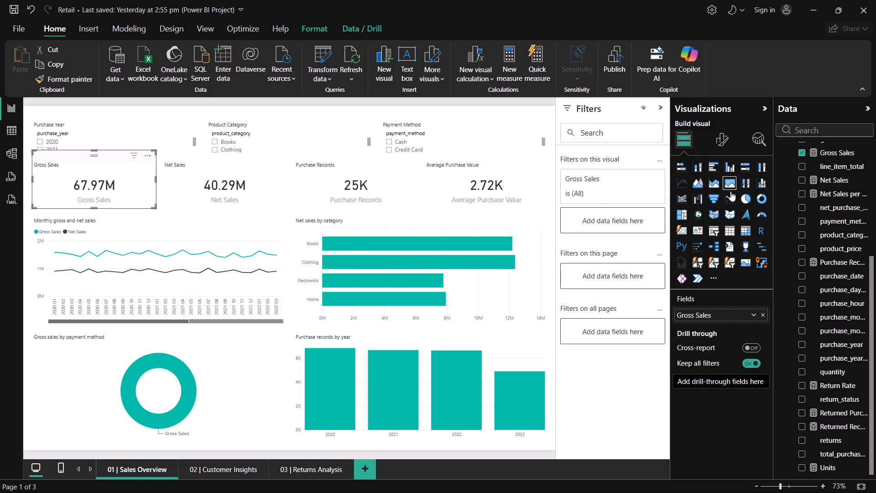
click(713, 276)
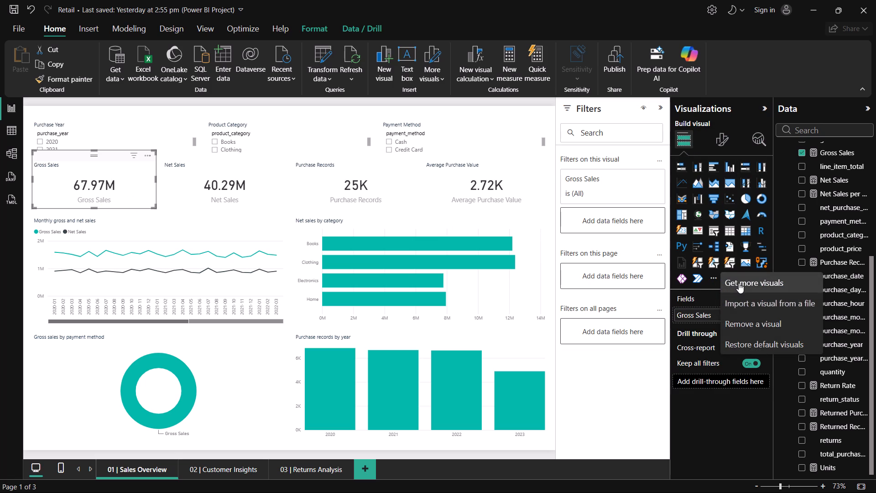
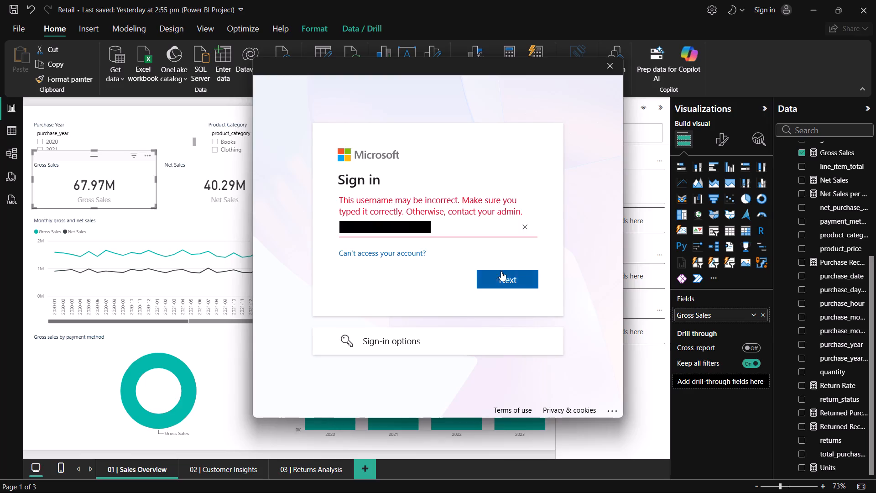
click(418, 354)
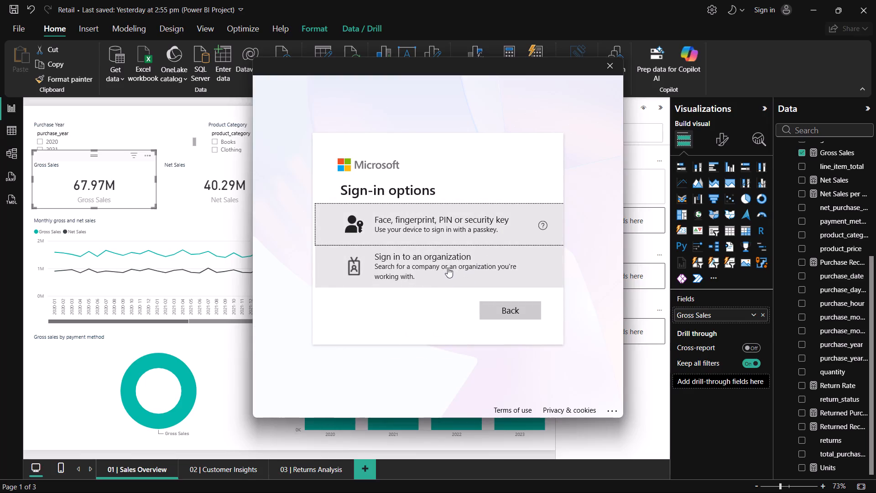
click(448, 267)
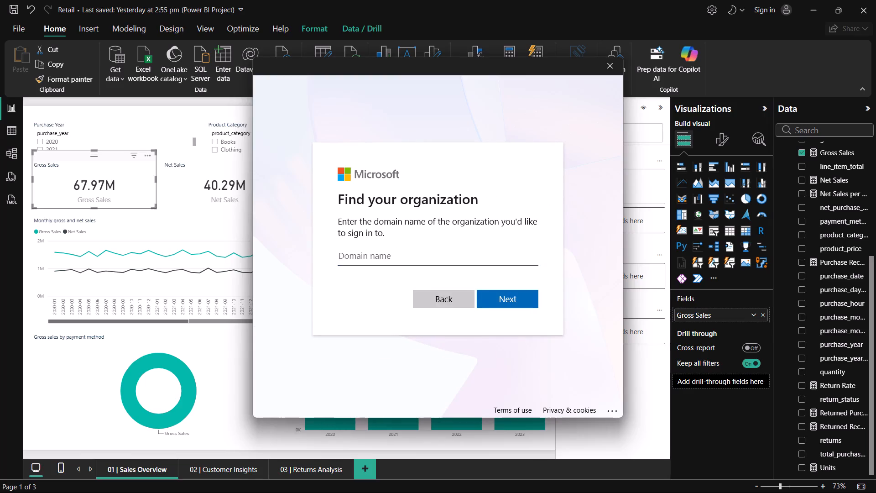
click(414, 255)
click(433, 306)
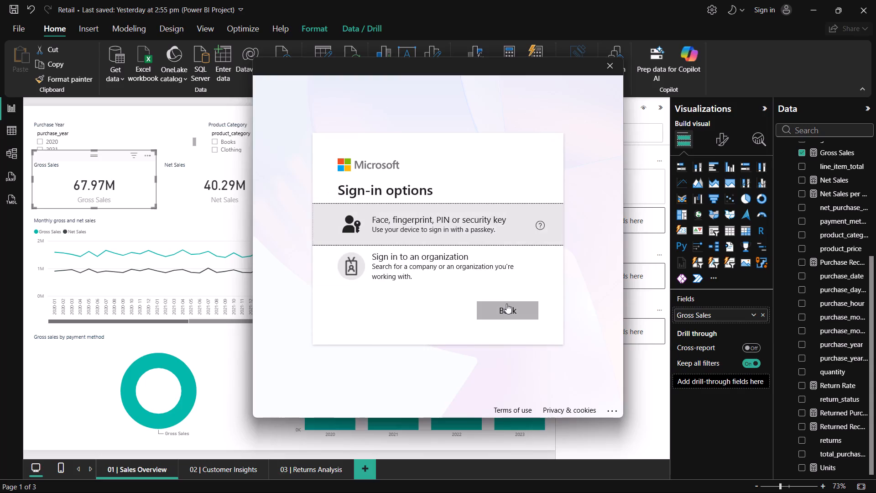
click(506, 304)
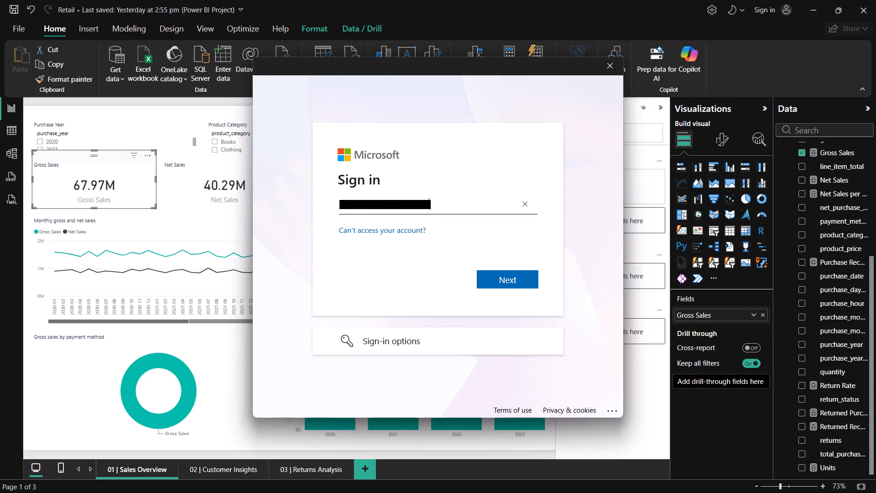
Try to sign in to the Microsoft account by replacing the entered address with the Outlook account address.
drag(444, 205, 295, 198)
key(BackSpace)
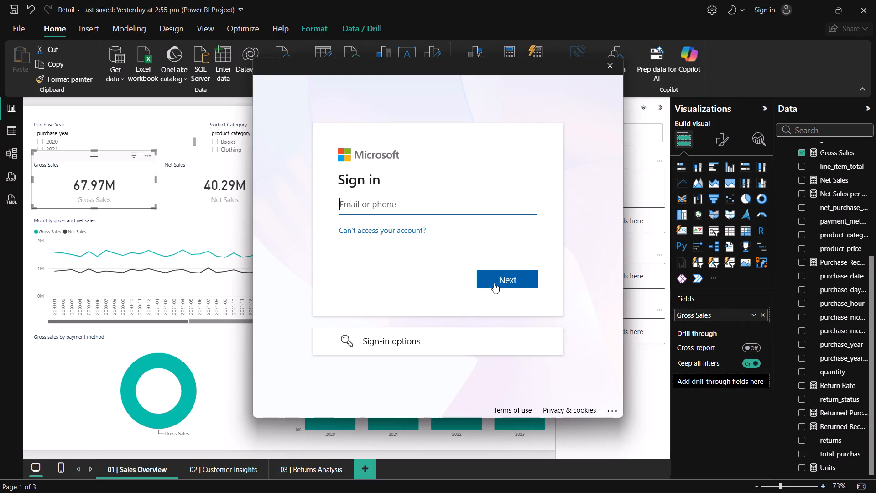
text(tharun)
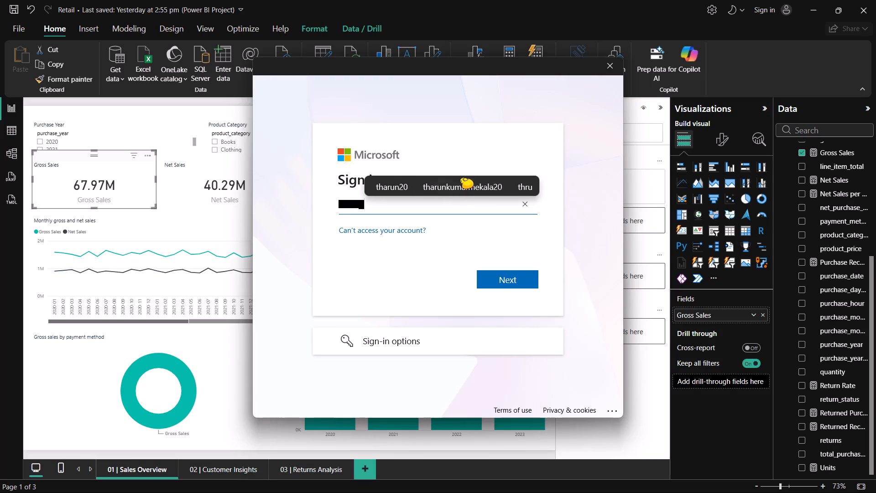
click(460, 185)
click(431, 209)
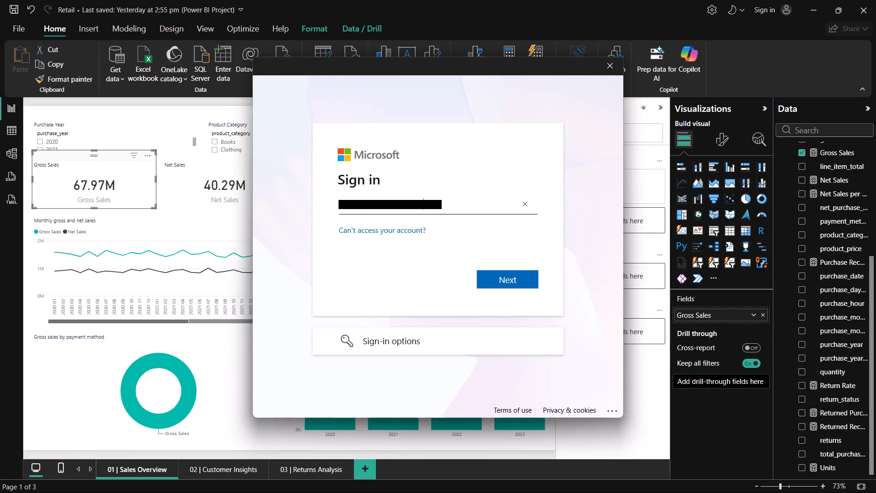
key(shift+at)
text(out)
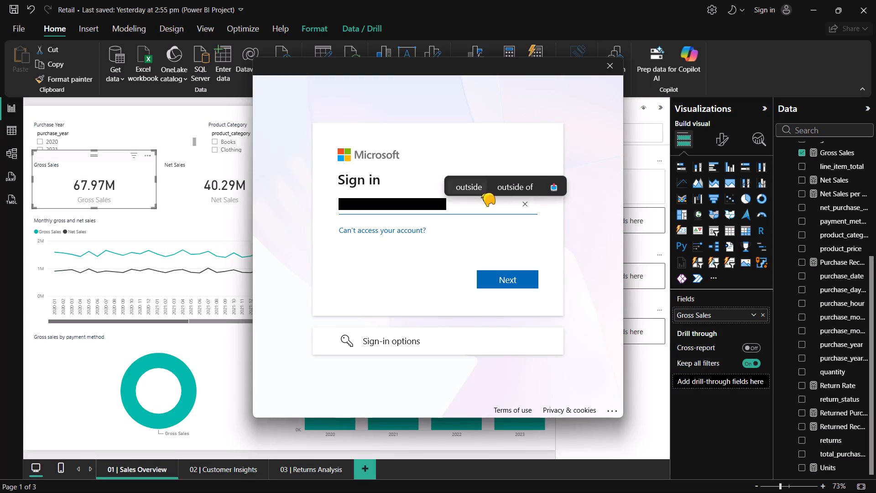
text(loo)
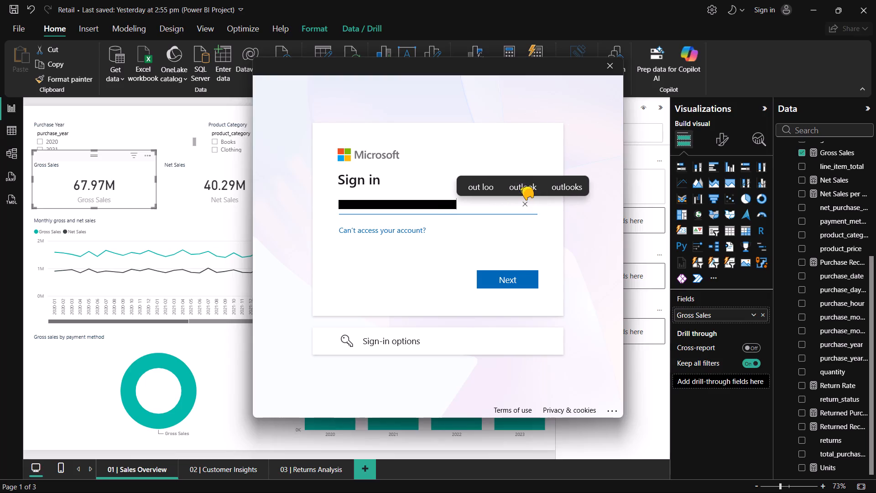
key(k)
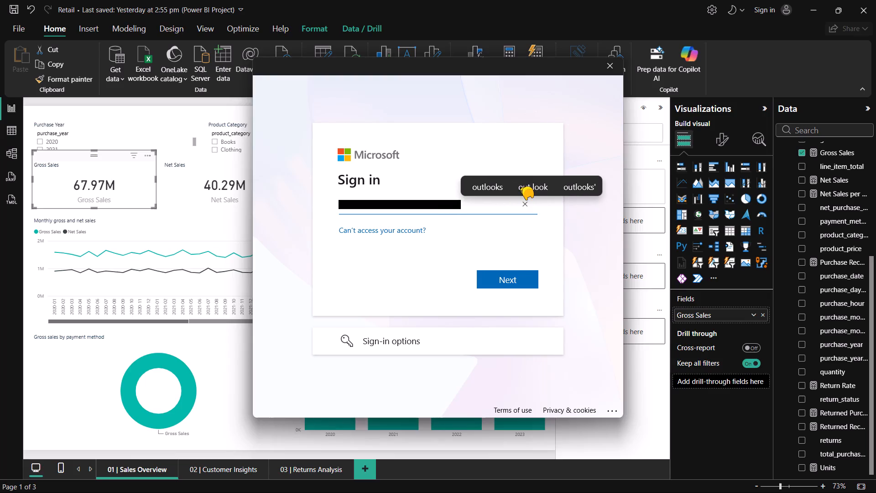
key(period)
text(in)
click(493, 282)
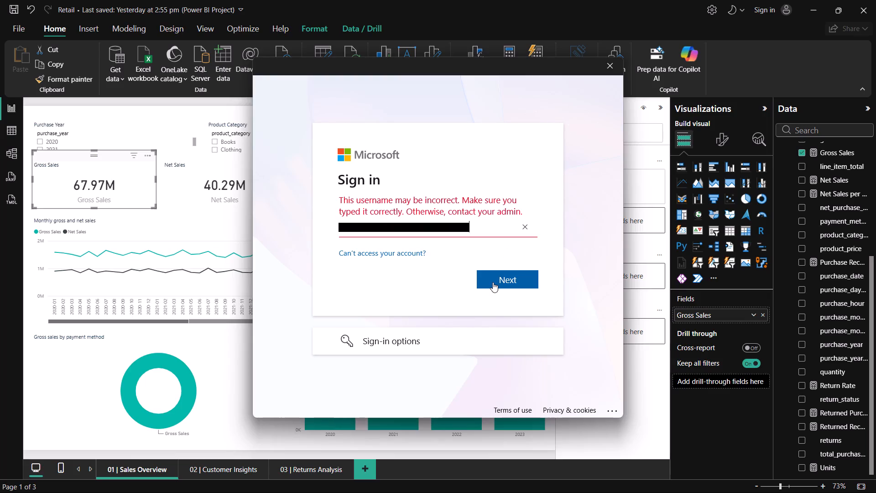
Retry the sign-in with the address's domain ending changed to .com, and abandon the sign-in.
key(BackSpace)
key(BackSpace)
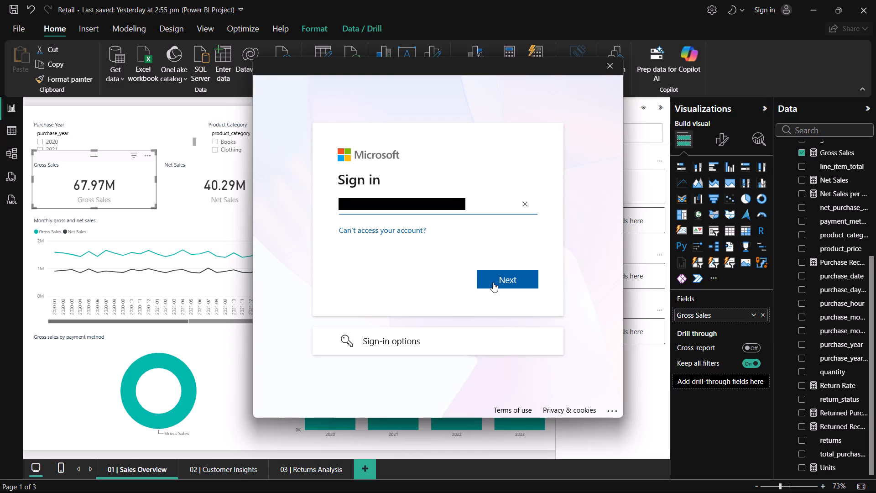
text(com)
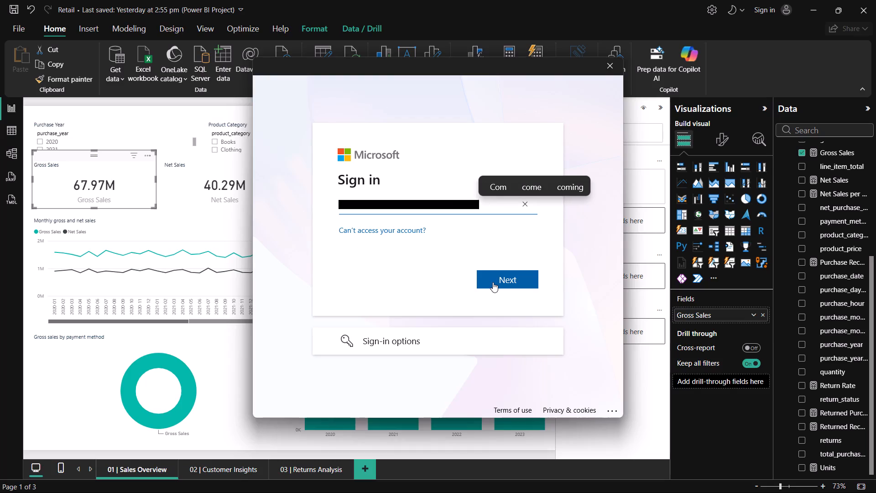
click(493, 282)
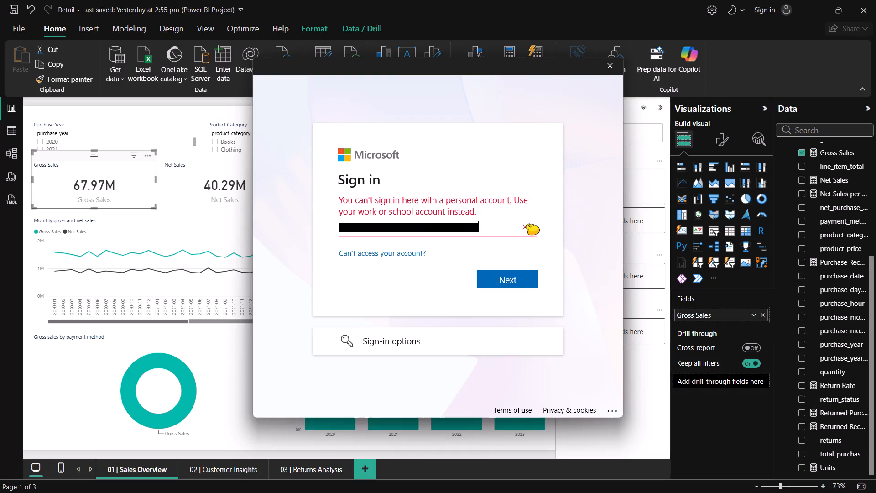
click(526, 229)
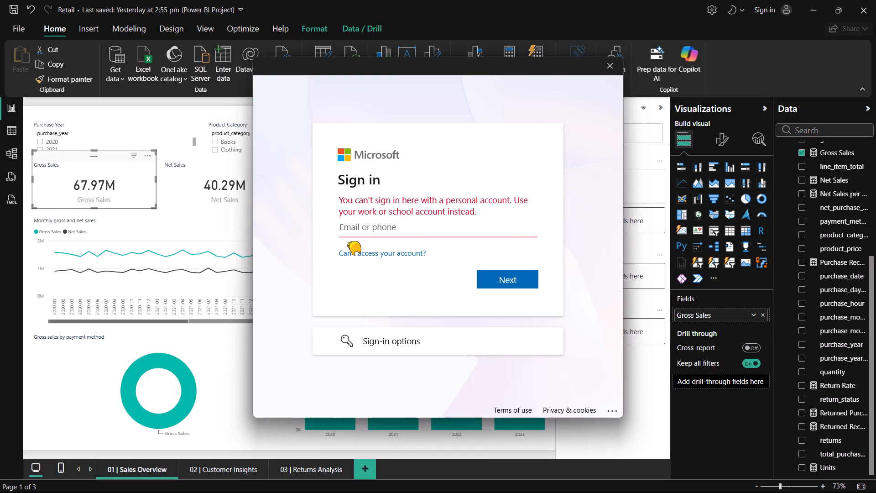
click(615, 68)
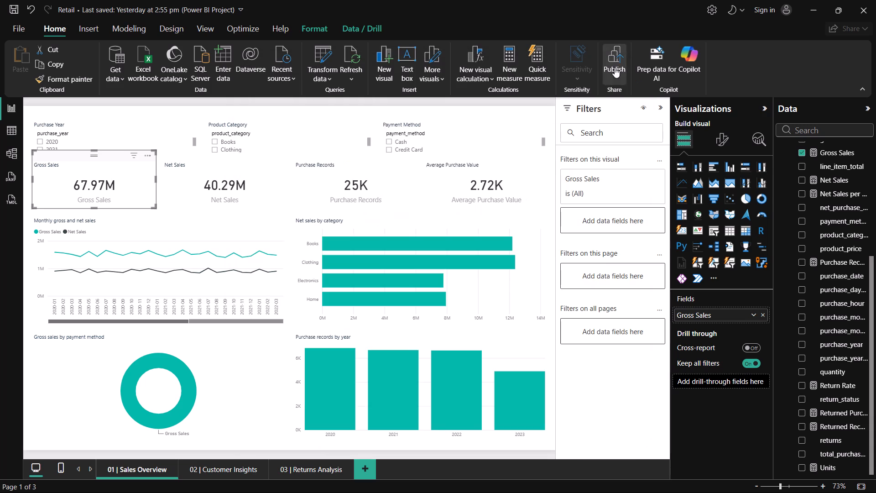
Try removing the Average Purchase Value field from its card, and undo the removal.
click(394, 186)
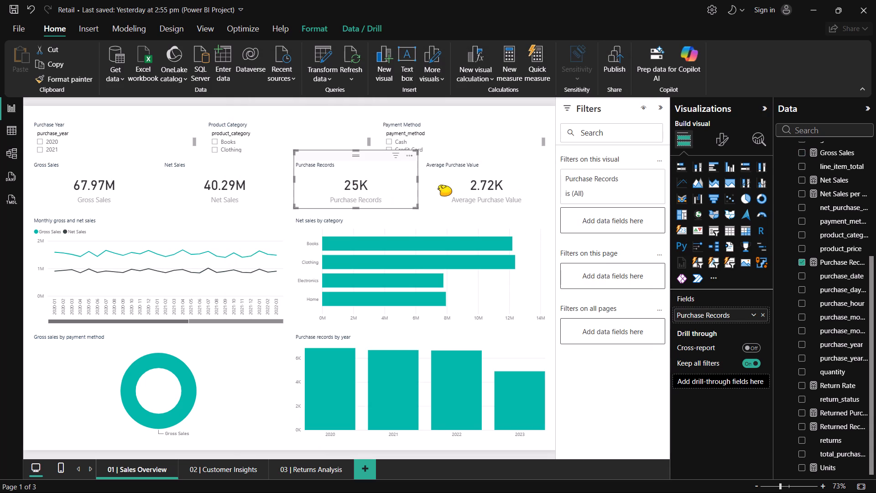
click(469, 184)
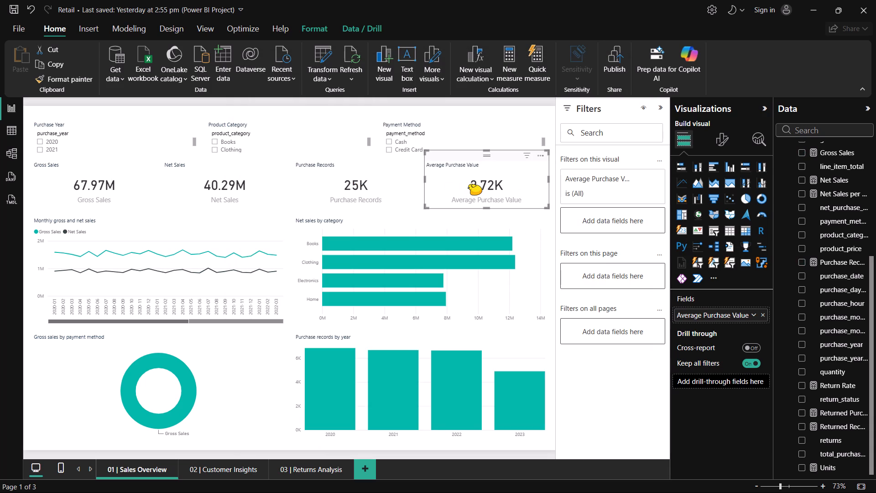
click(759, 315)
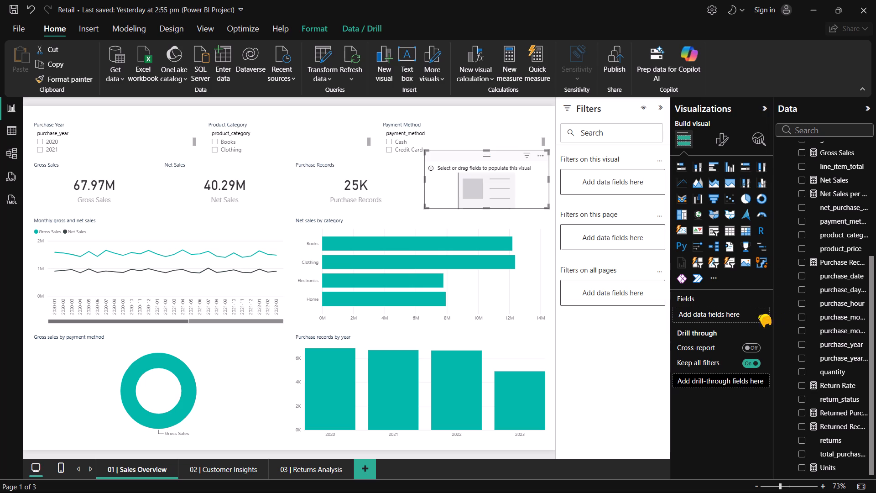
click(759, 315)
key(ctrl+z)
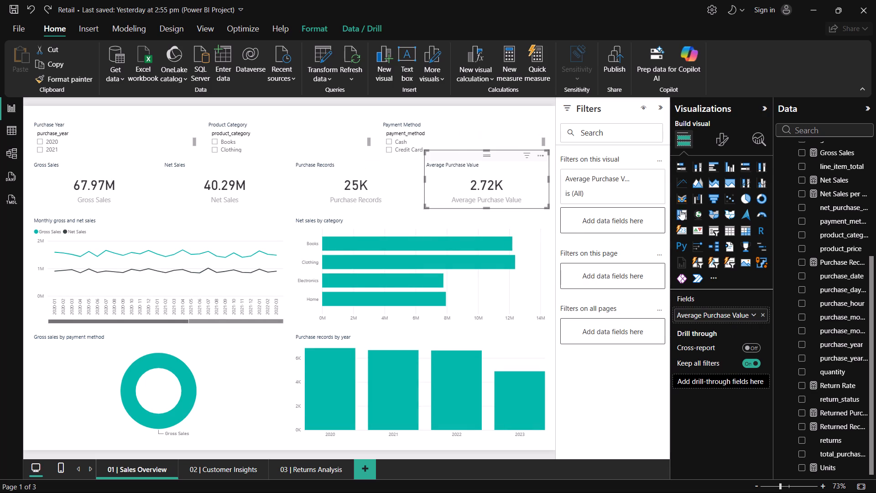
Examine the Average Purchase Value card's field options and the Purchase Year slicer's options, including sorting.
click(752, 312)
click(752, 312)
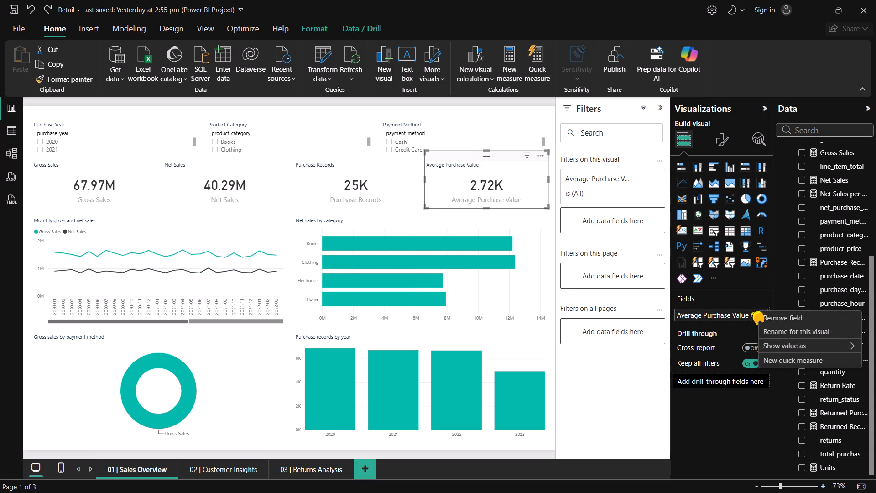
click(718, 294)
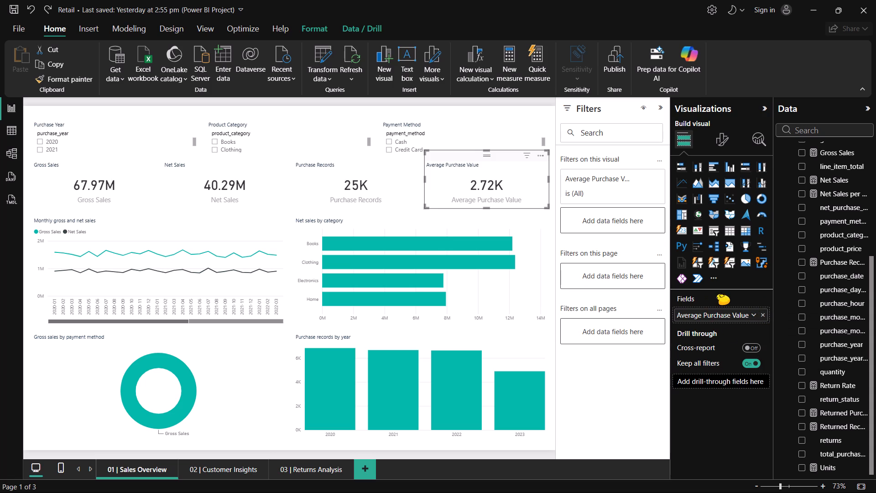
scroll(718, 212, down, 2)
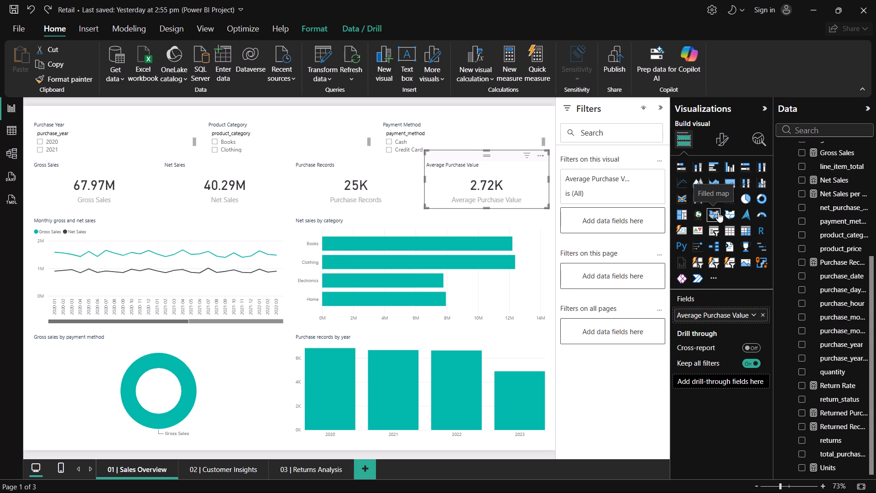
scroll(718, 212, down, 1)
scroll(718, 212, up, 1)
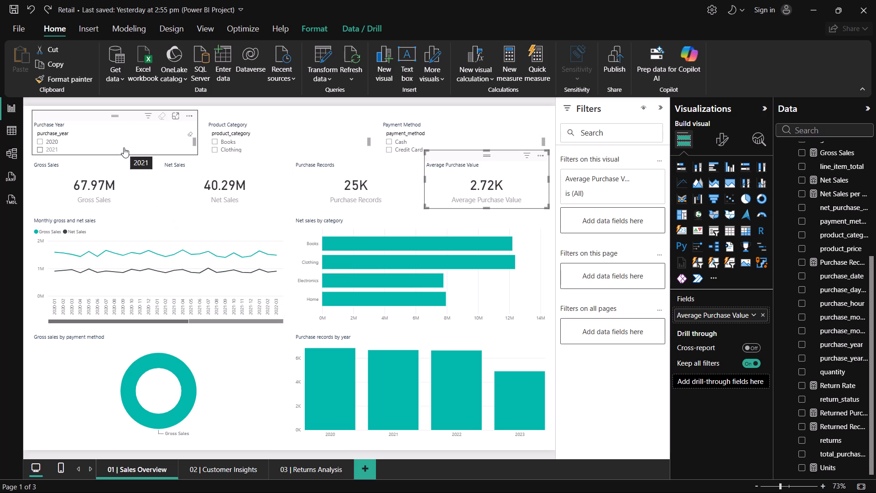
click(185, 113)
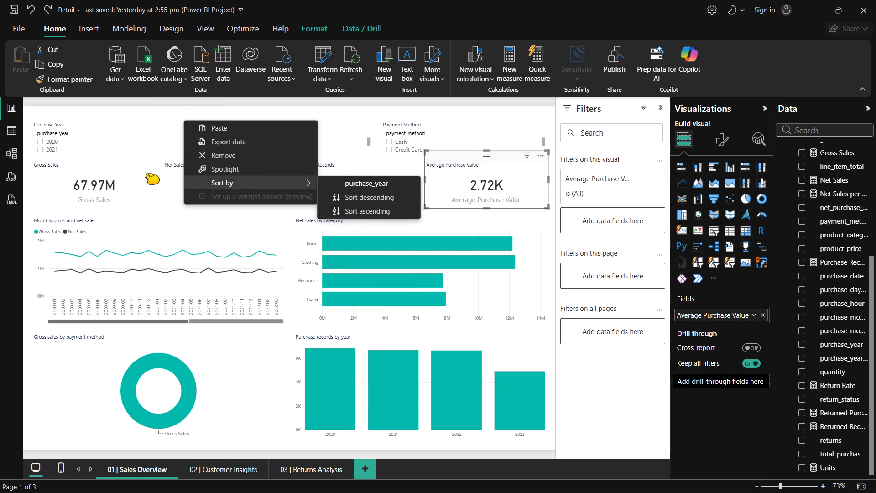
click(50, 198)
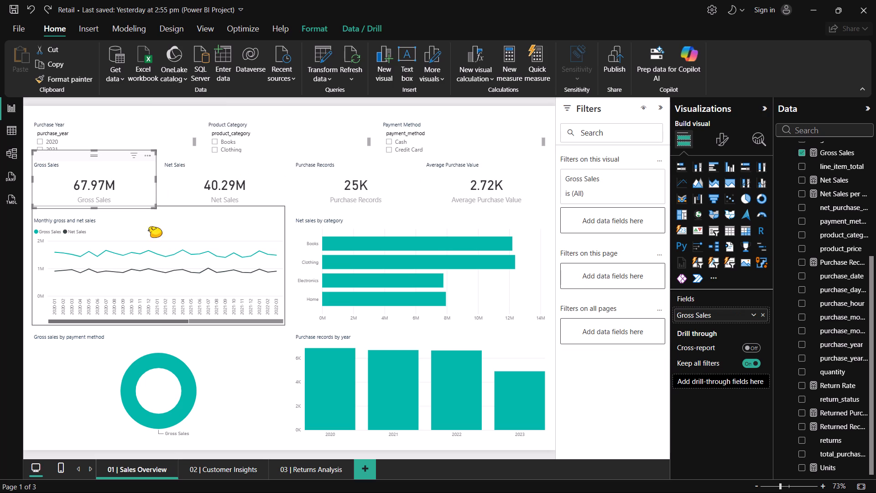
Collapse the Filters pane to give the Sales Overview page more room.
click(605, 376)
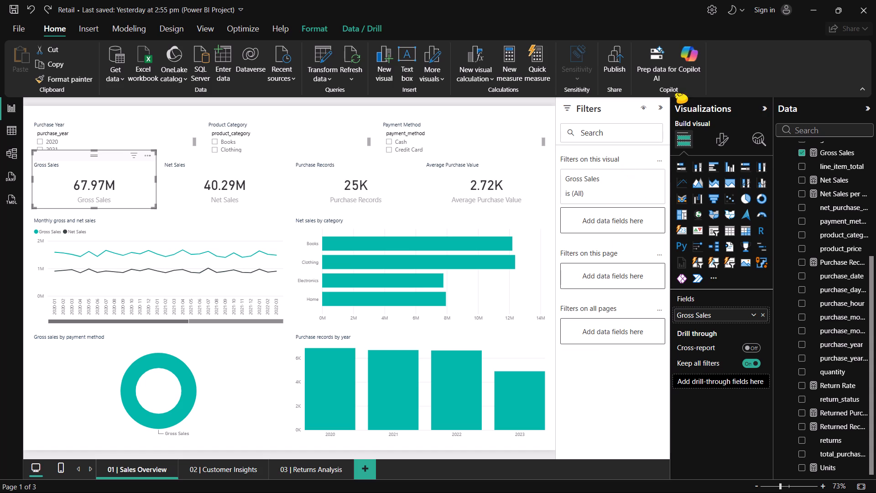
click(660, 106)
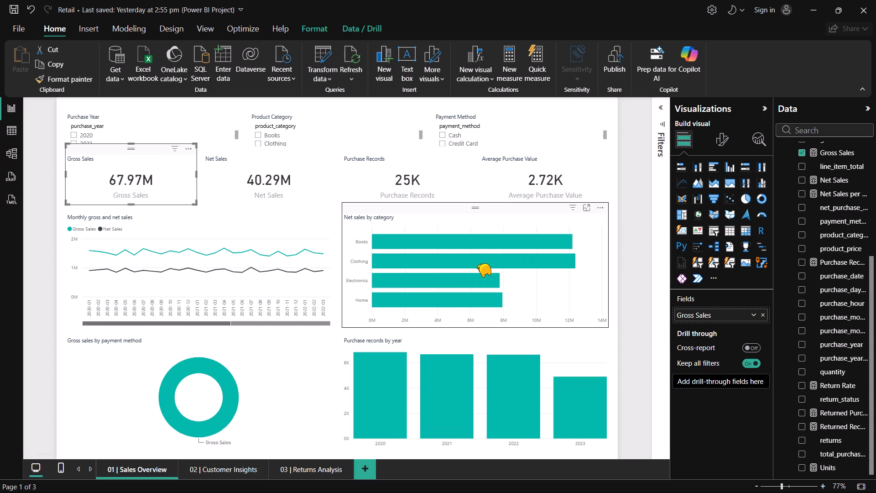
scroll(485, 266, down, 8)
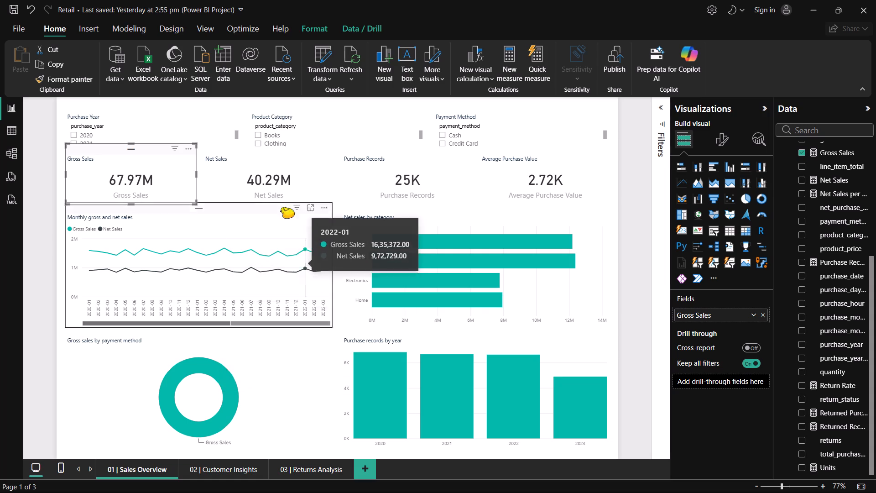
Filter the Sales Overview page by purchase year 2021.
click(72, 134)
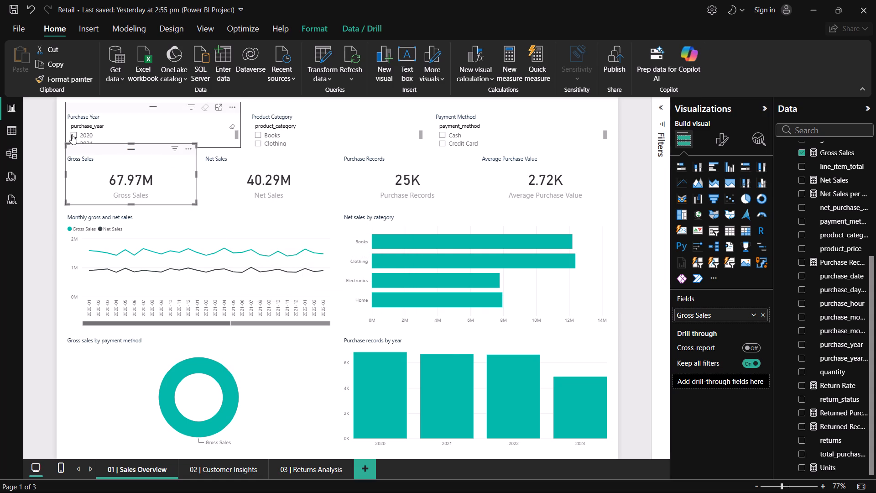
click(74, 144)
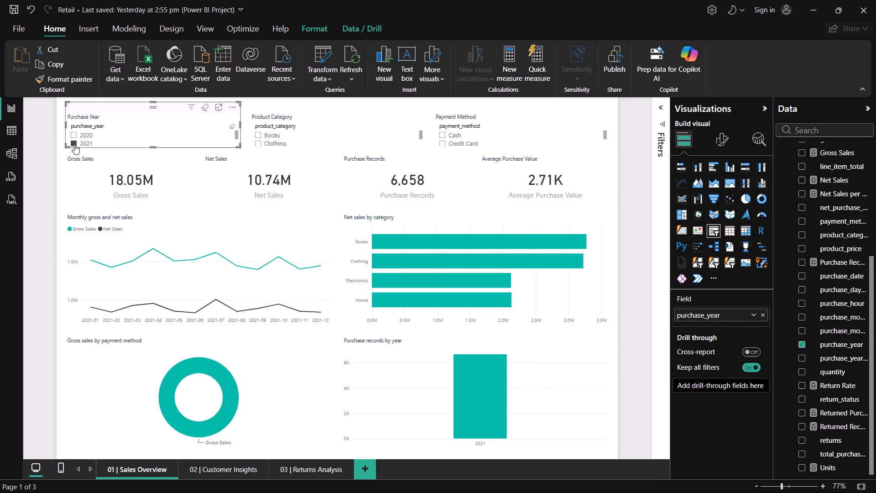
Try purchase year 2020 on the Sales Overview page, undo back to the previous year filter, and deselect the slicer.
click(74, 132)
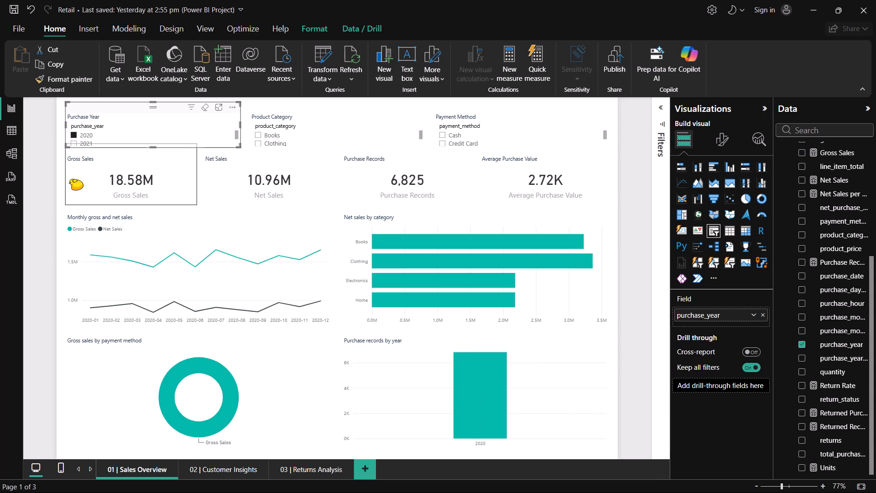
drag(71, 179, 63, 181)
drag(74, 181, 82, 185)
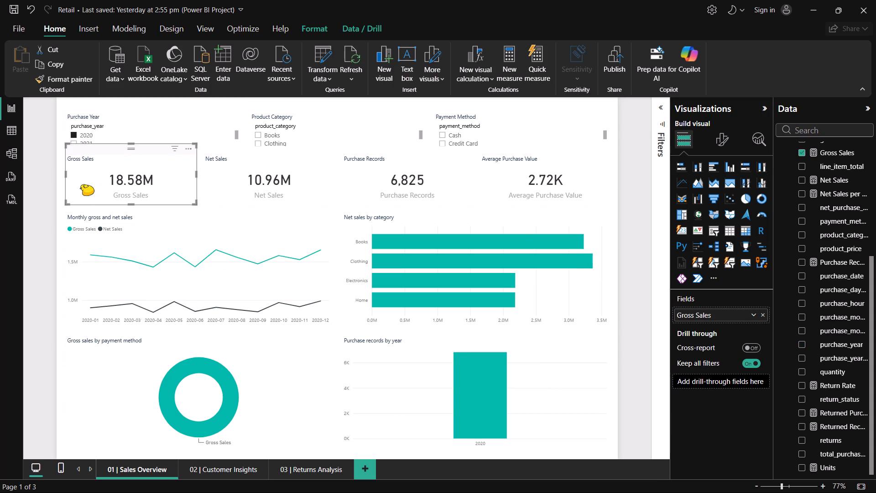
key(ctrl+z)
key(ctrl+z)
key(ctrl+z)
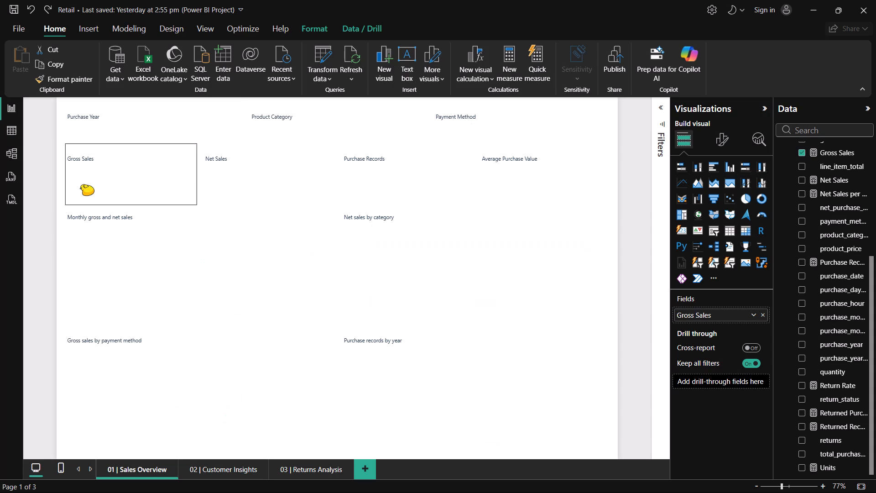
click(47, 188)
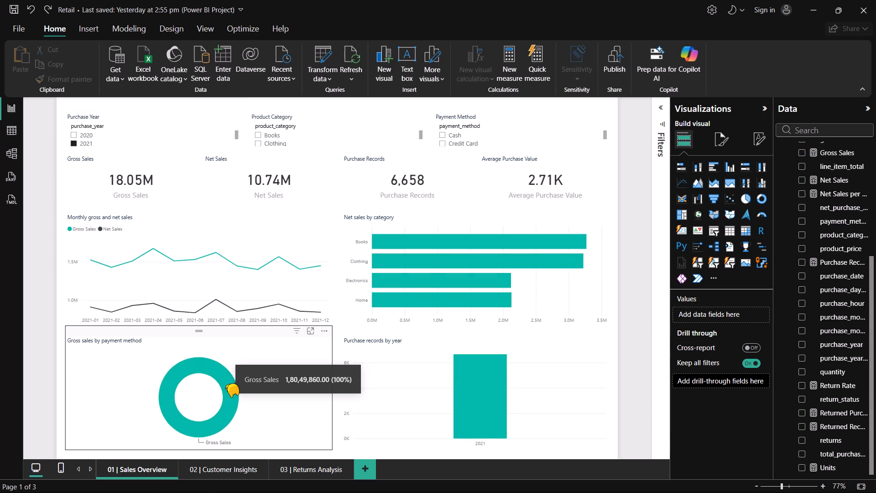
Examine the Customer Insights and Returns Analysis pages, and return to Sales Overview.
click(232, 467)
click(232, 467)
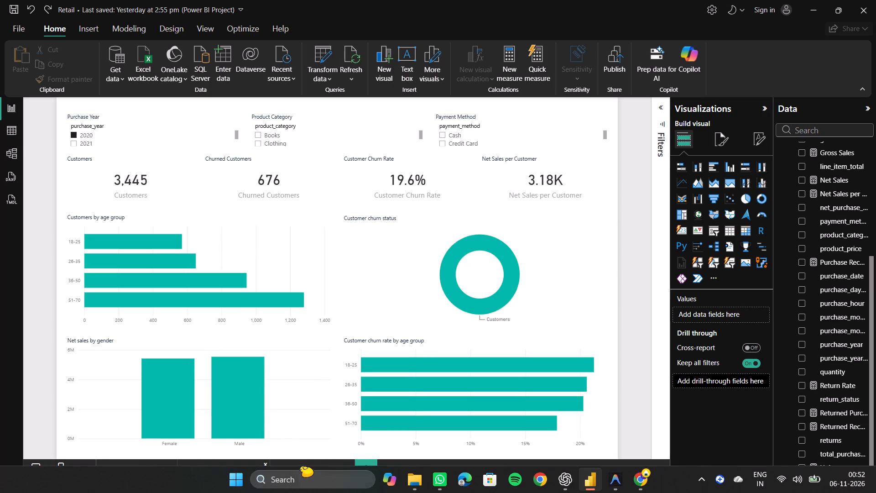
click(304, 467)
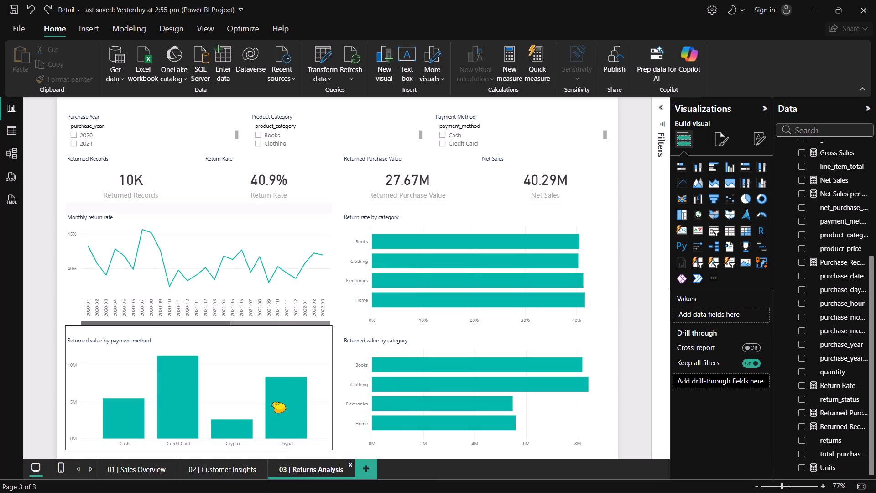
click(229, 472)
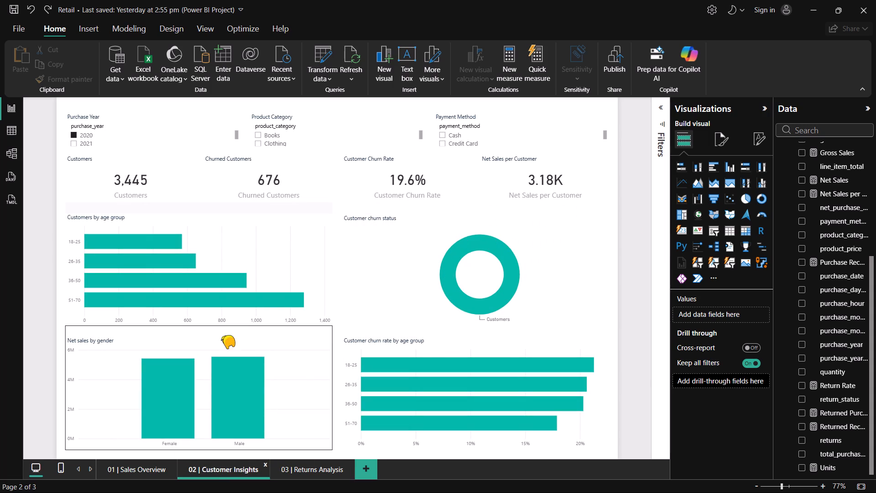
click(283, 470)
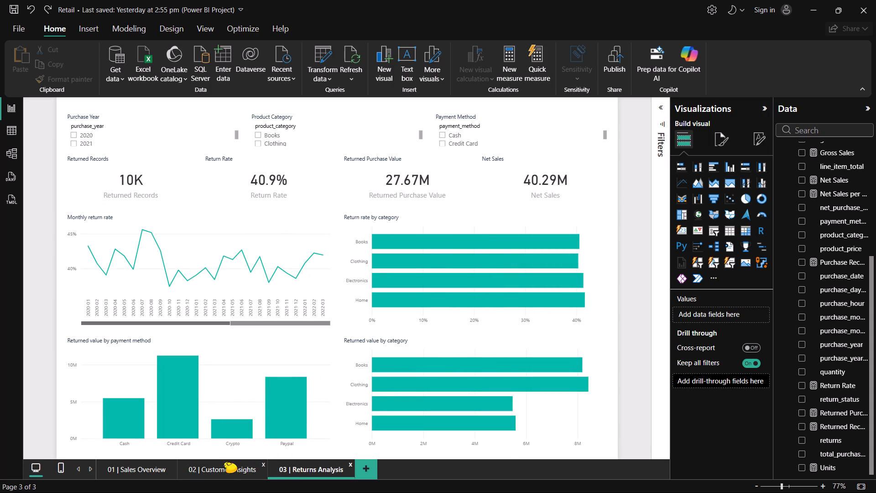
click(138, 471)
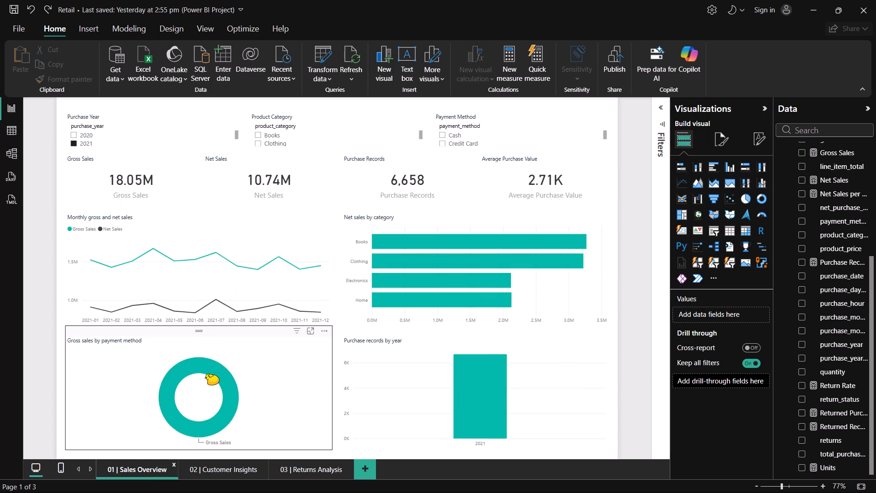
Change the Gross sales by payment method visual from a donut chart to a pie chart.
click(323, 335)
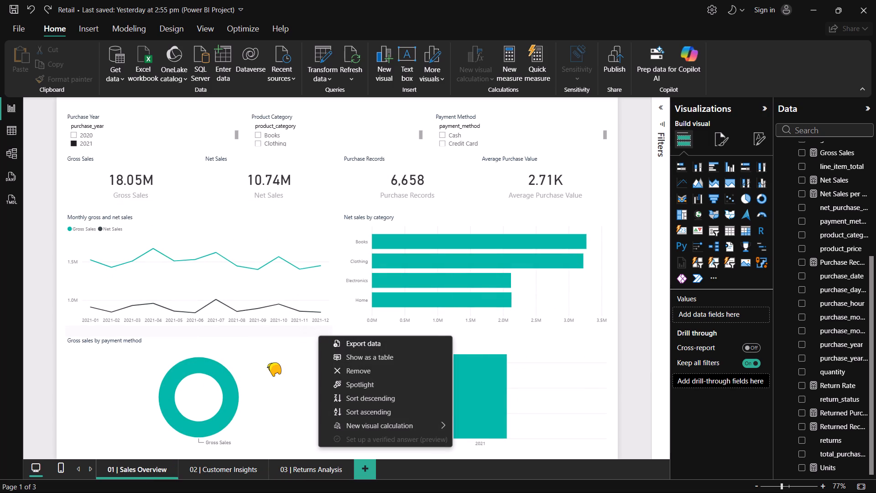
click(268, 370)
click(268, 370)
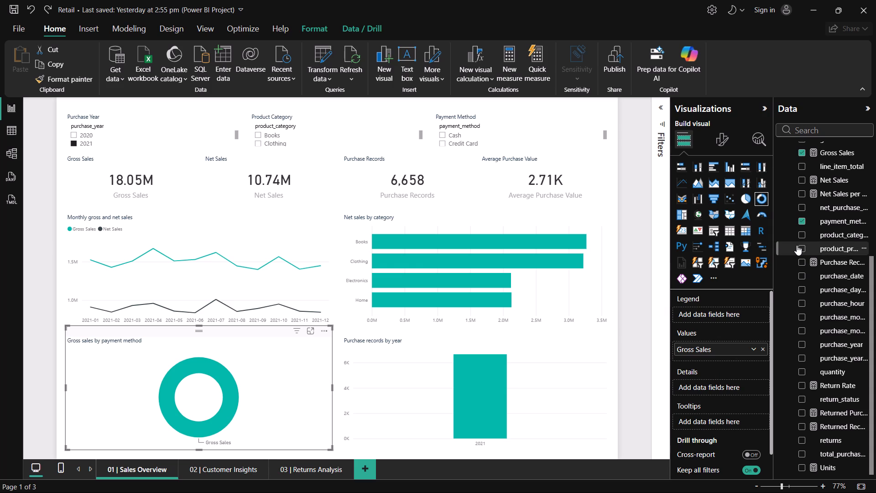
click(747, 199)
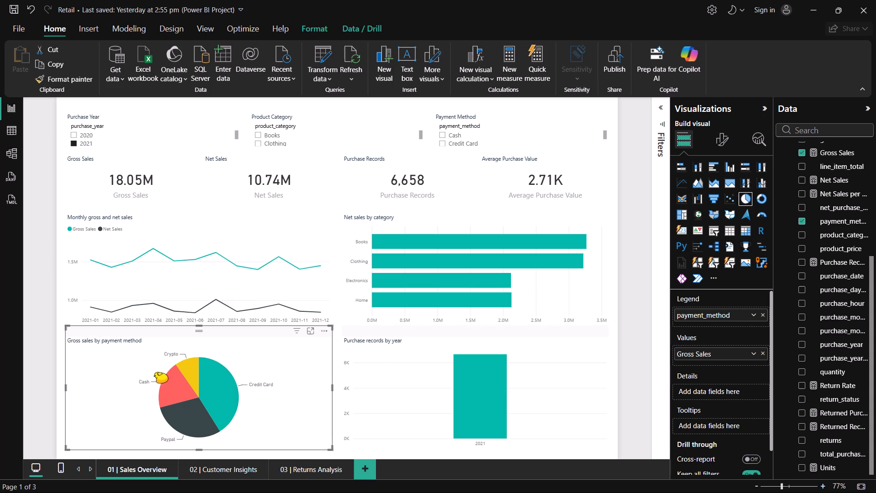
Cross-filter the Sales Overview page by the pie chart's Crypto slice, and clear the selection.
click(194, 367)
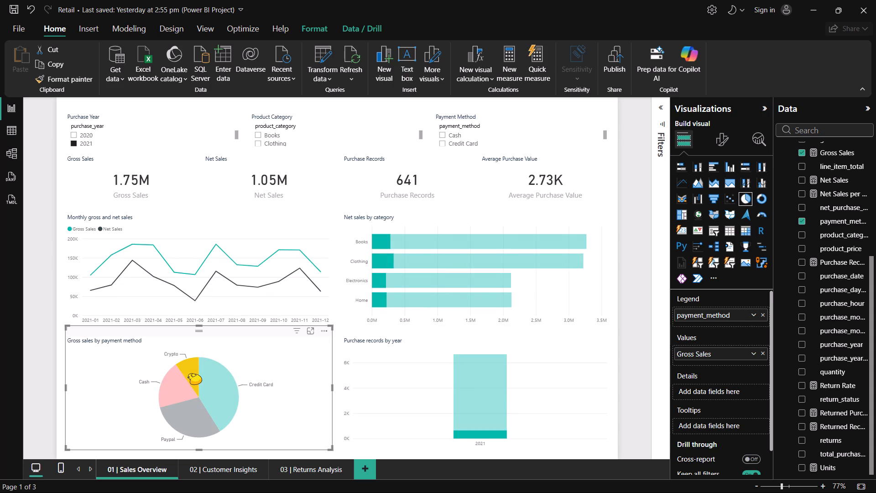
click(189, 374)
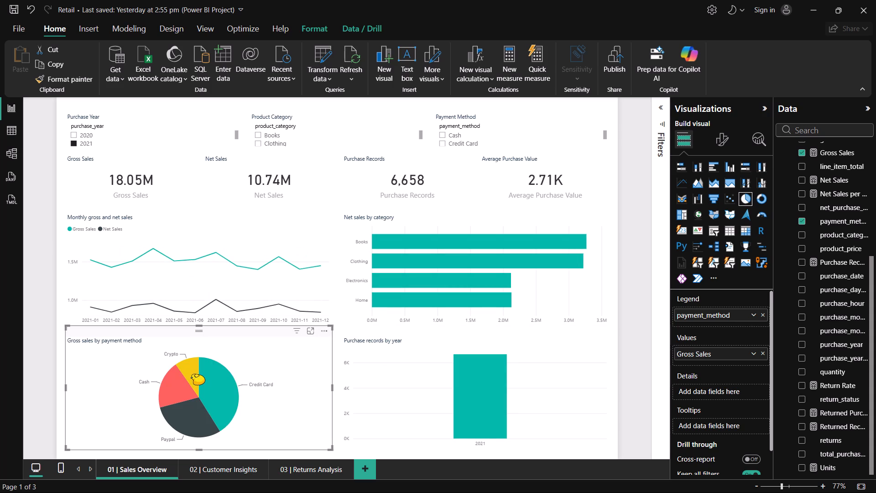
Cross-filter the Sales Overview page by the pie chart's Crypto and Cash slices, and clear the selection.
click(193, 374)
click(188, 393)
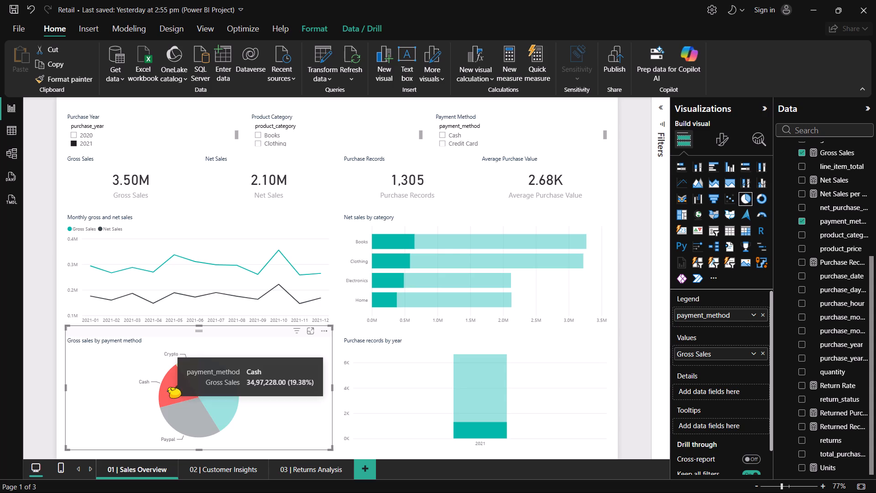
click(169, 388)
click(169, 388)
click(169, 388)
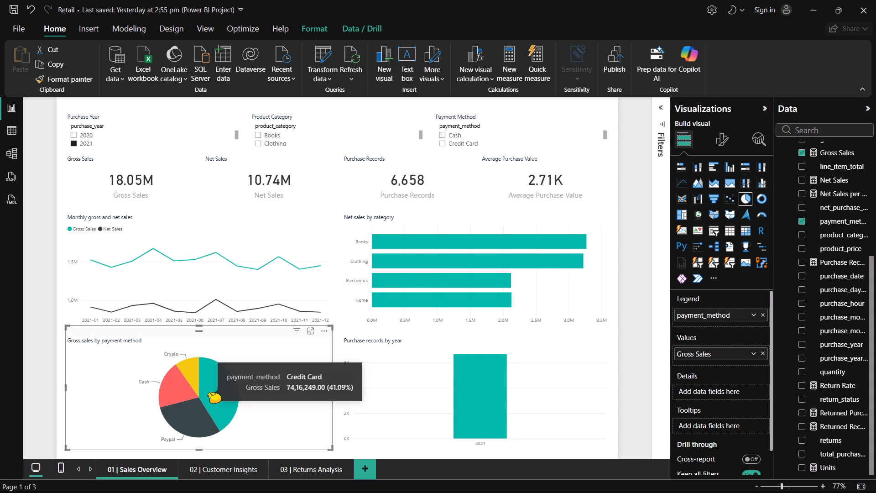
Cross-filter the page by the Electronics bar in Net sales by category, clear the selection, and select that chart.
click(464, 275)
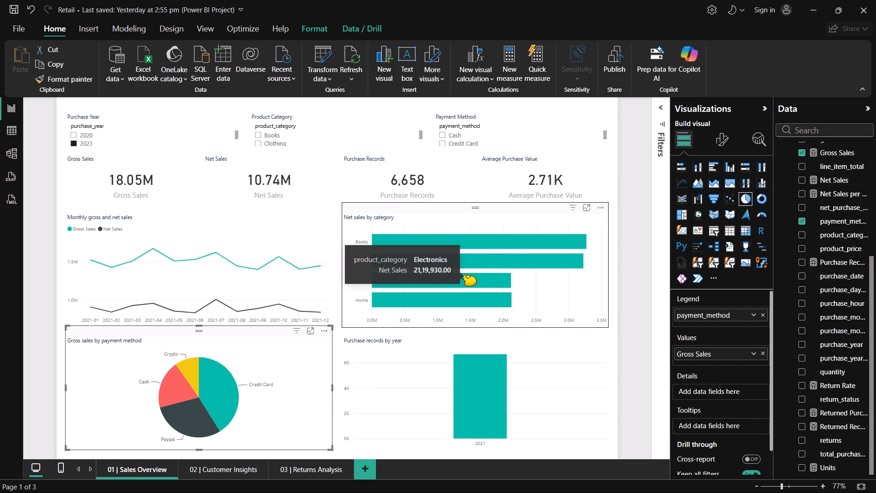
click(524, 291)
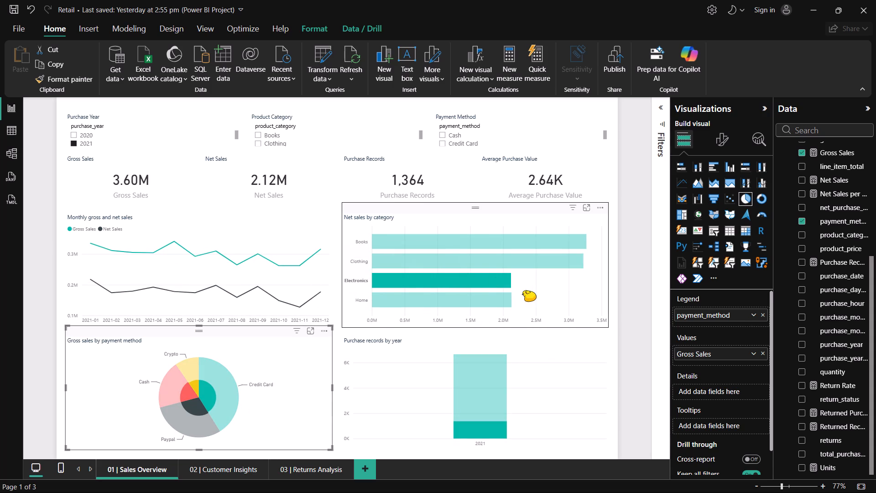
click(524, 291)
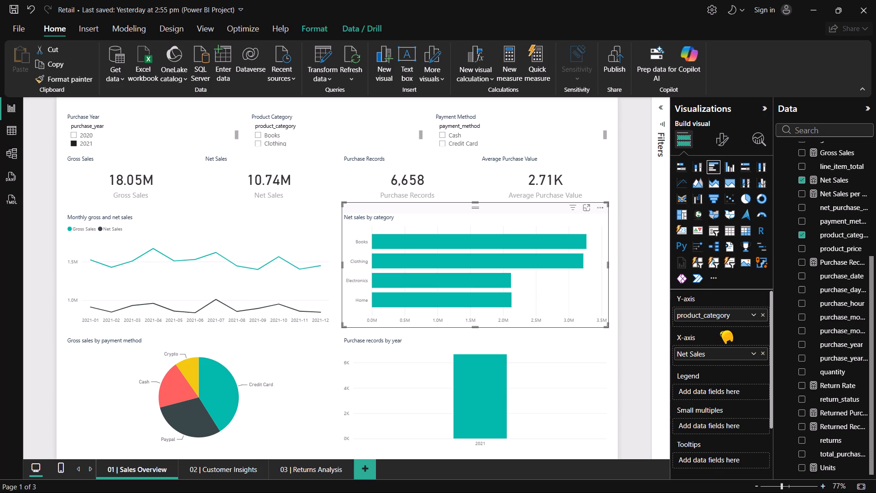
Examine the field wells of the Net sales by category chart, including its axes, legend, small multiples and drill-through settings.
scroll(721, 331, down, 3)
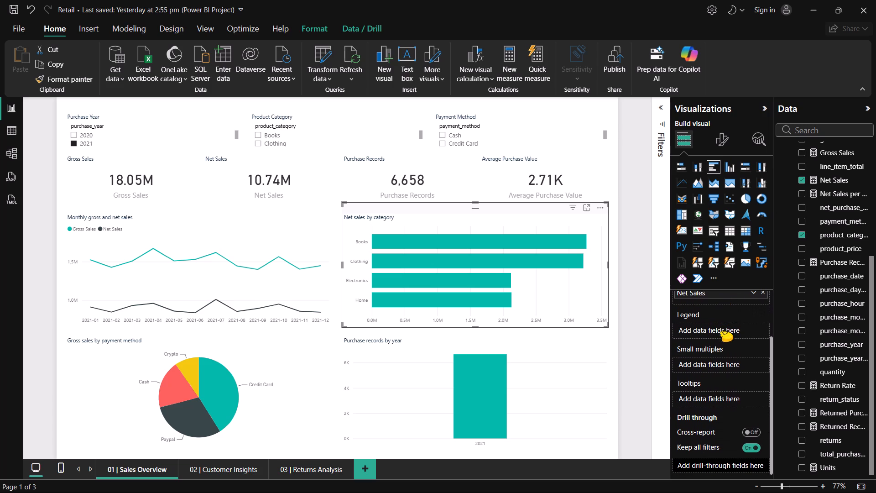
scroll(721, 331, down, 1)
scroll(726, 358, up, 2)
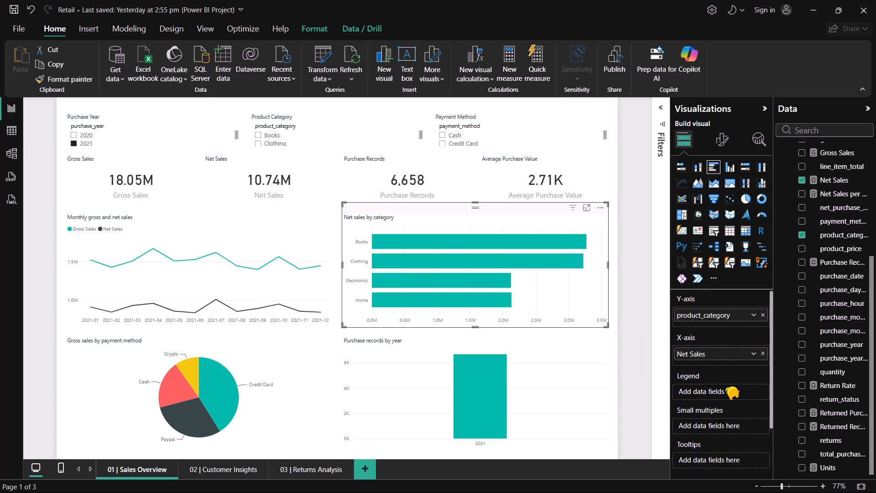
click(734, 394)
scroll(725, 315, up, 1)
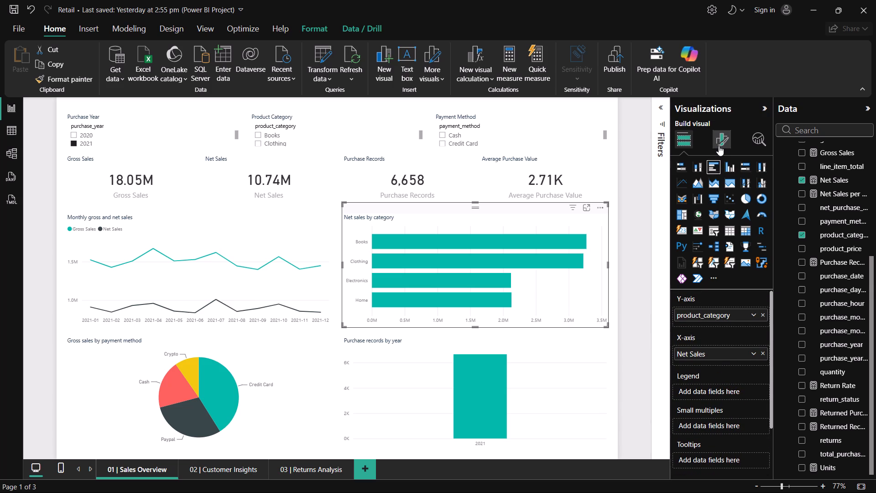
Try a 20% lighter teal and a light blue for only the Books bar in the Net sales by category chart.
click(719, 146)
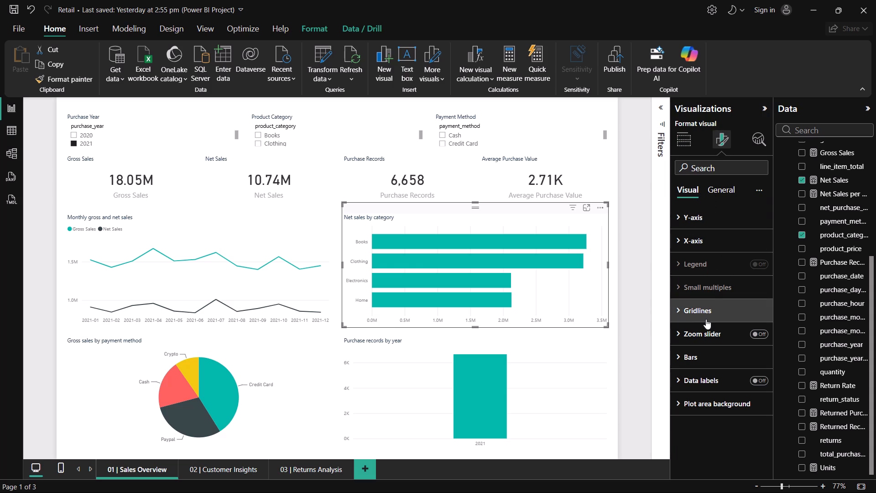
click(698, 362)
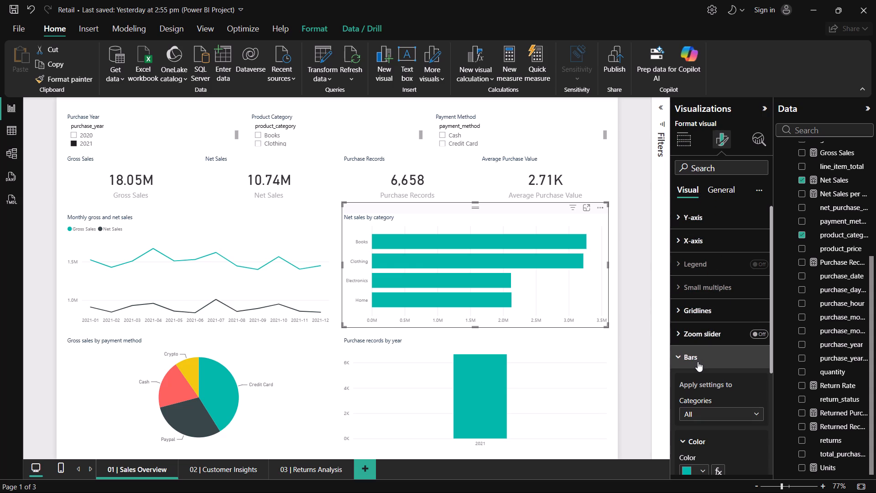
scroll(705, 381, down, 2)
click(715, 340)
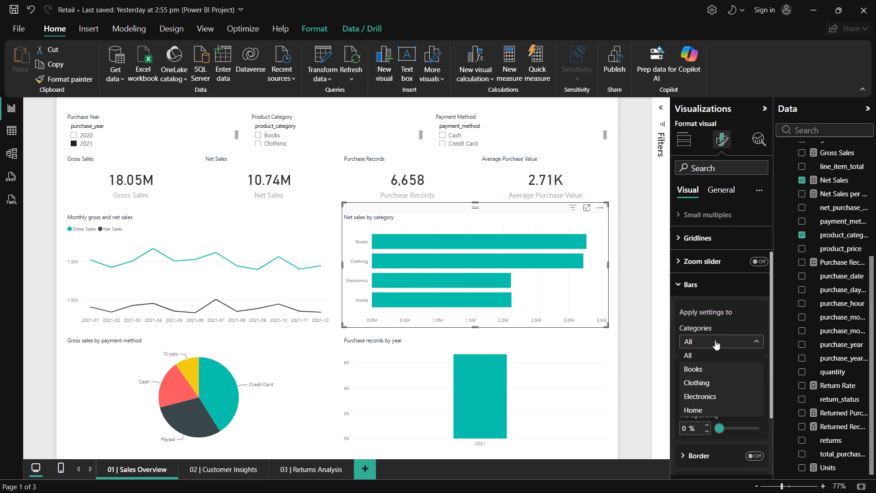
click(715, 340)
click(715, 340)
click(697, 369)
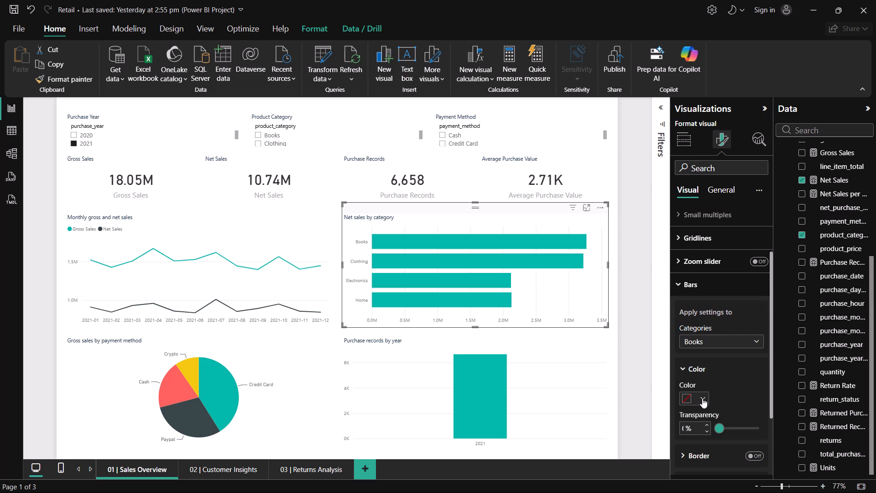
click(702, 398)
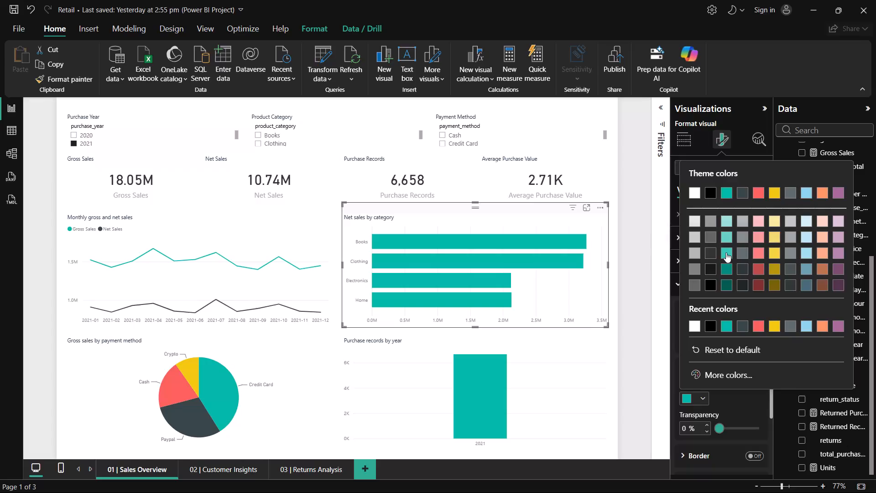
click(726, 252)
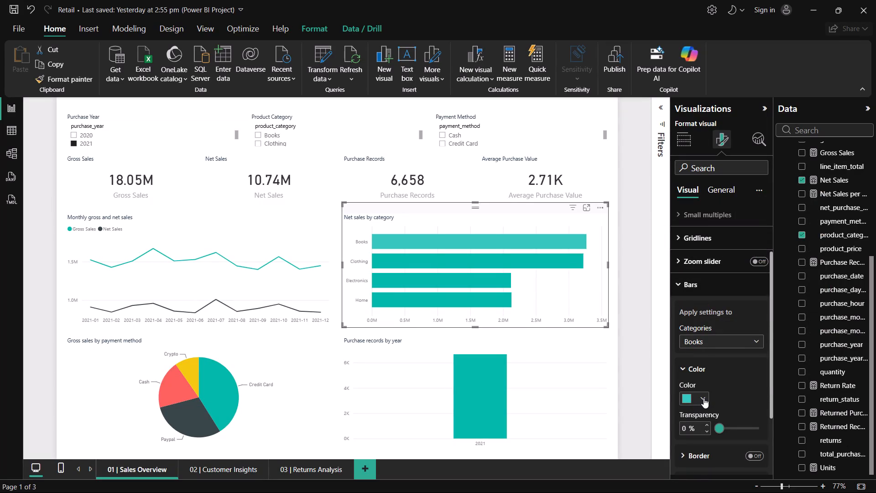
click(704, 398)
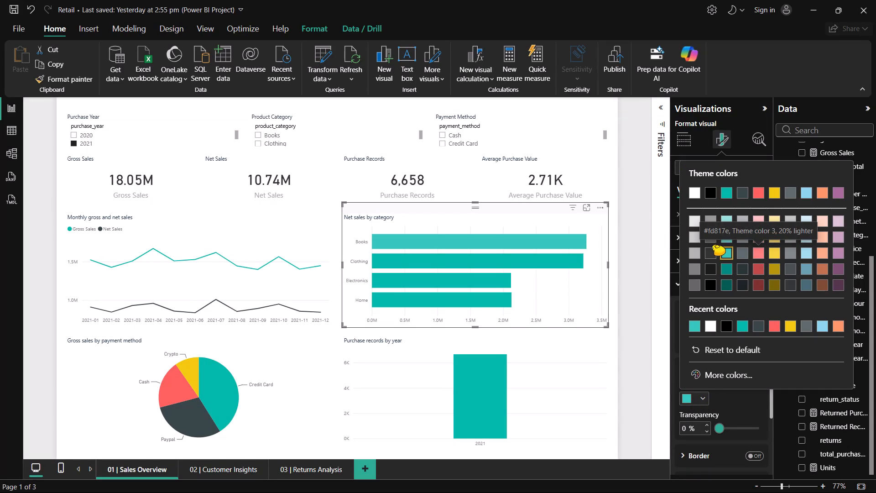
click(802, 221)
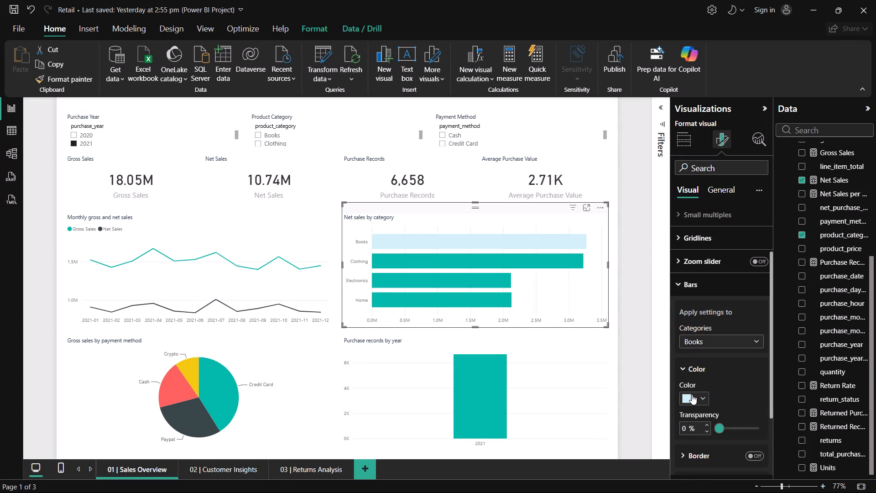
Set the color of all categories' bars in Net sales by category to the 20% lighter teal theme shade.
click(717, 343)
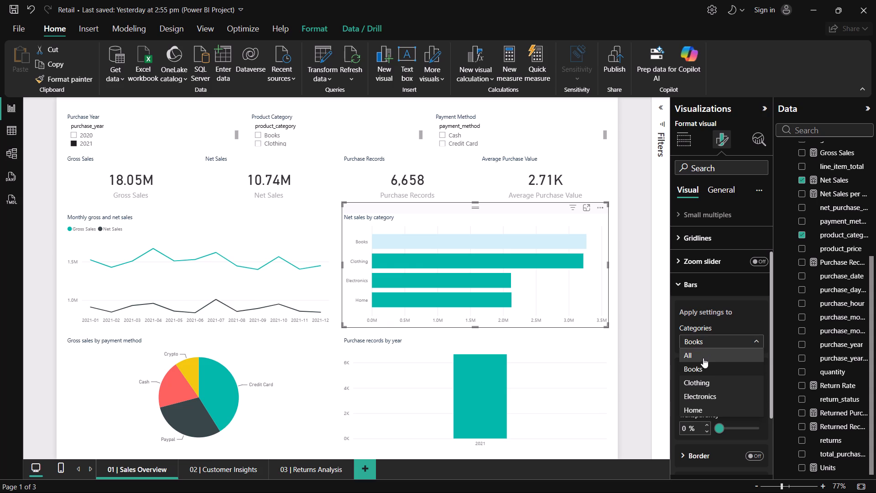
click(703, 357)
click(700, 398)
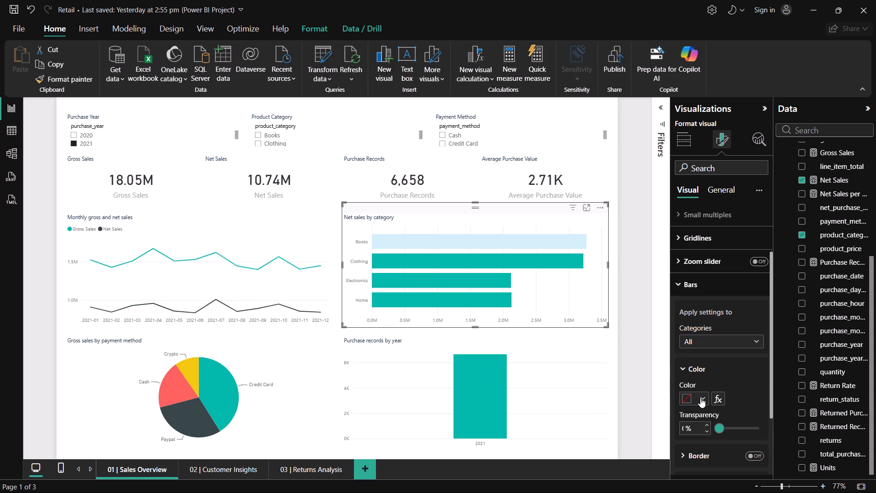
click(725, 254)
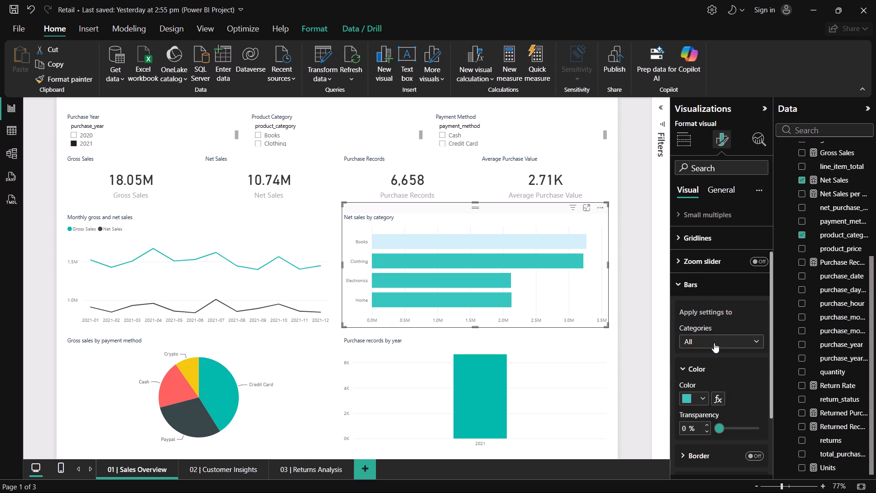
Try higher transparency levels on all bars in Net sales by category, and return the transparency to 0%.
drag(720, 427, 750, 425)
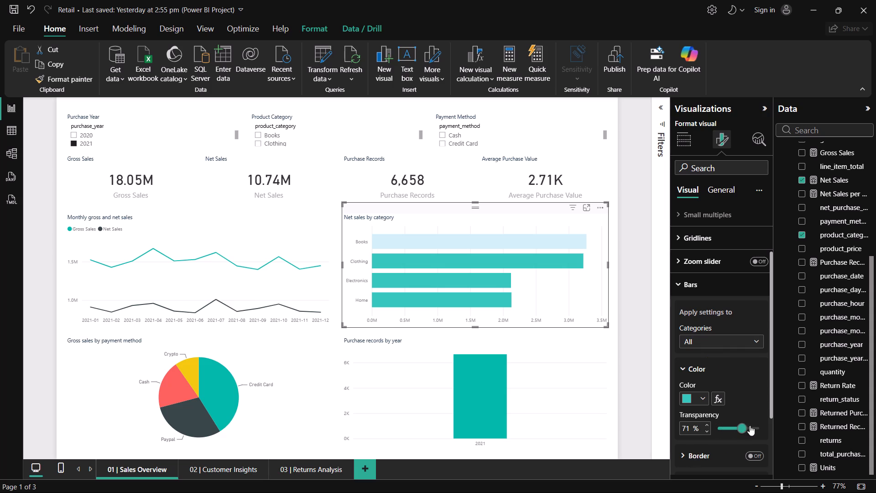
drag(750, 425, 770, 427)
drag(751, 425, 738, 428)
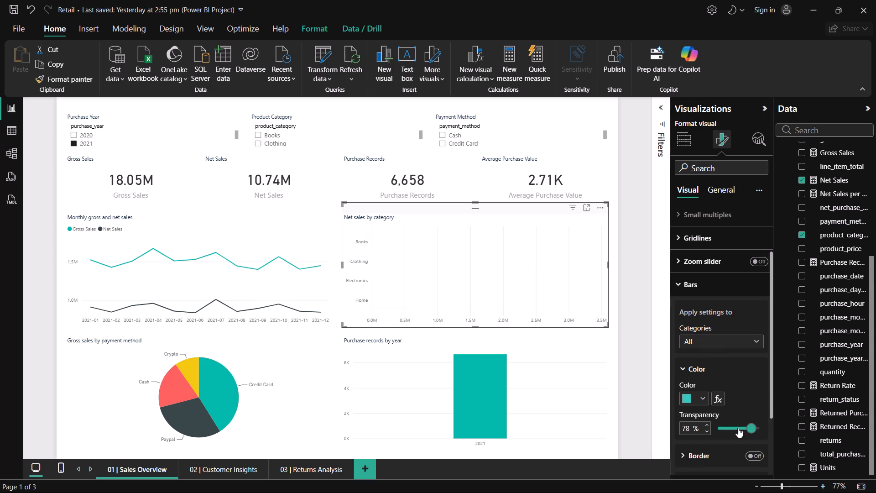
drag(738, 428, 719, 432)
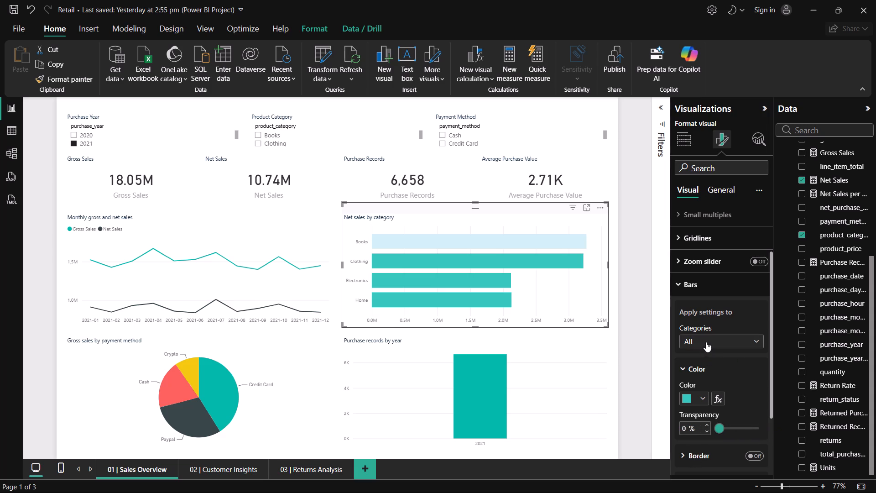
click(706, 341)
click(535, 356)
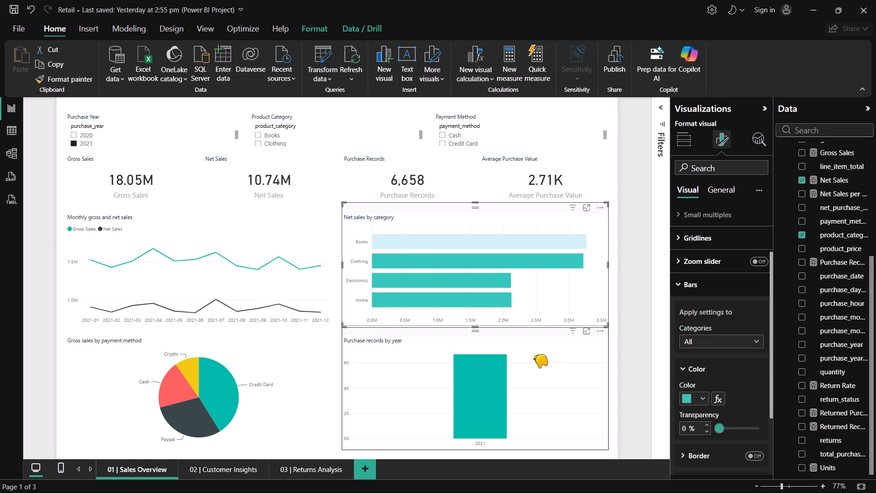
Cross-filter the page by the Electronics bar in Net sales by category, and clear the selection.
click(499, 286)
click(531, 292)
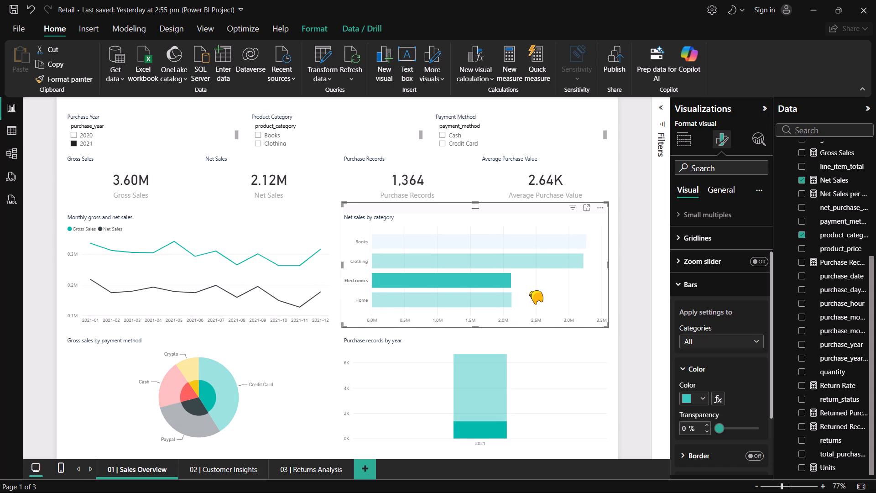
Set the Books bar's color in Net sales by category to the same 20% lighter teal as the other bars.
click(716, 340)
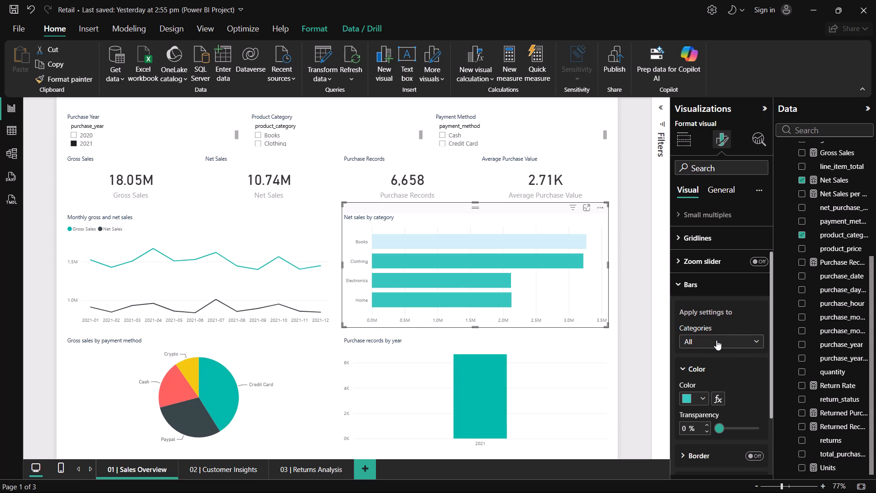
click(702, 366)
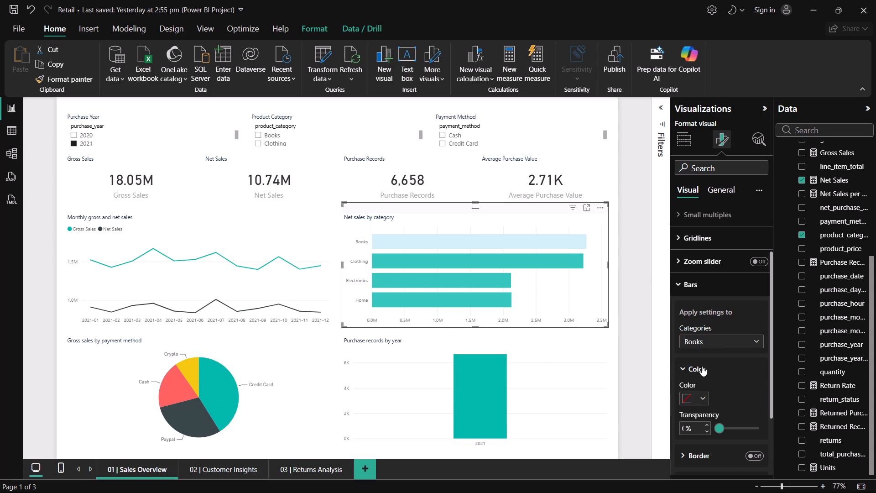
click(704, 398)
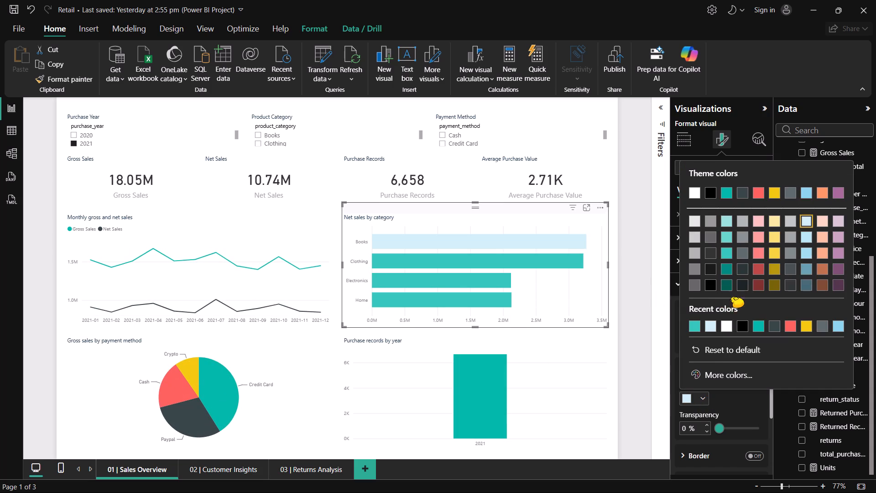
click(727, 253)
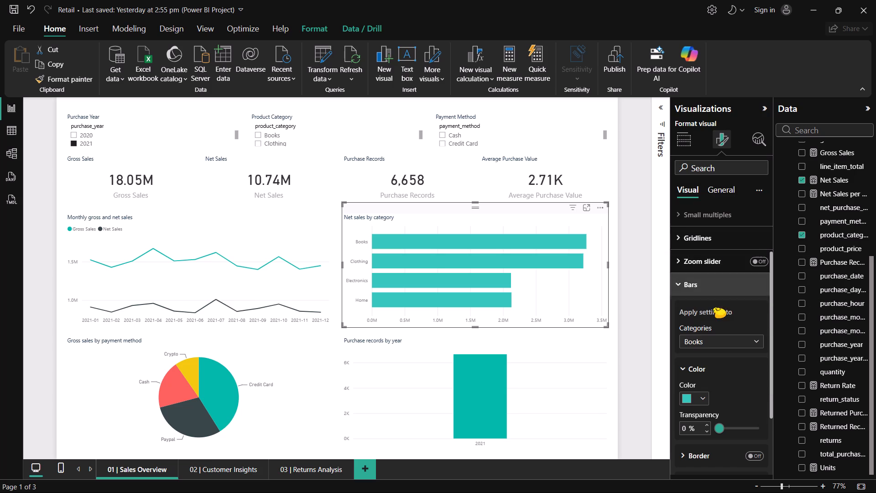
Turn on the border for the Books bar in Net sales by category, and deselect the chart.
click(727, 372)
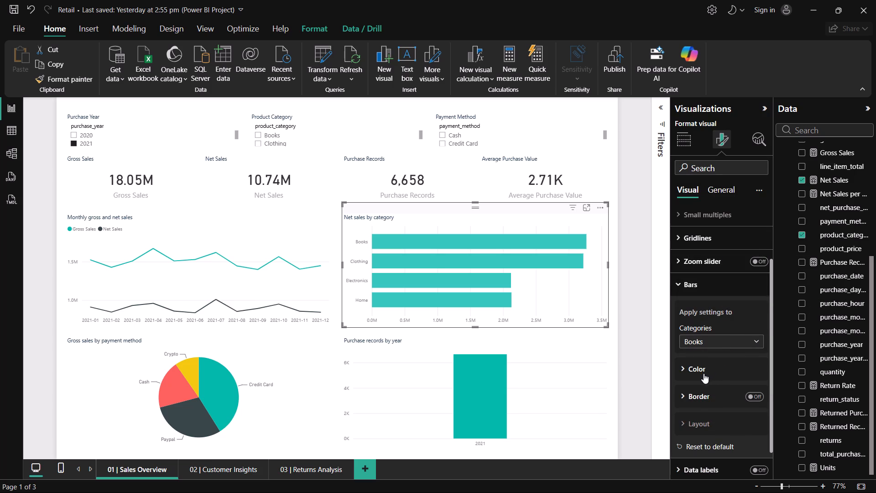
click(752, 397)
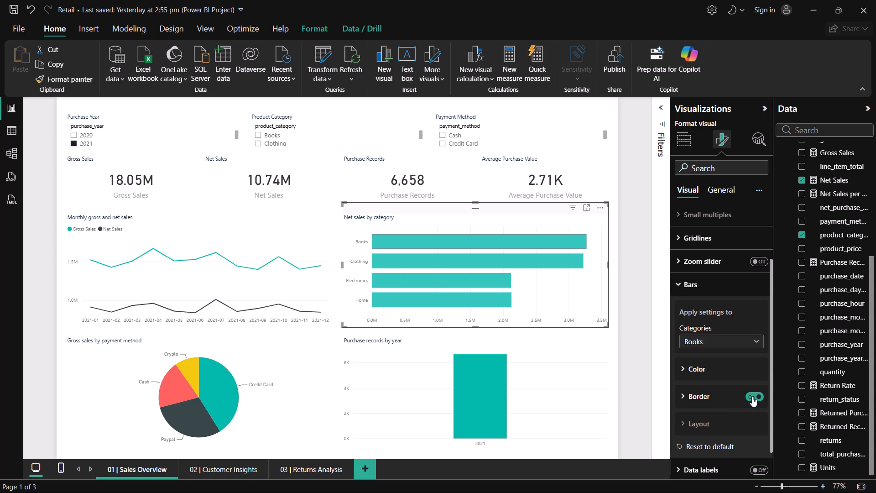
click(624, 343)
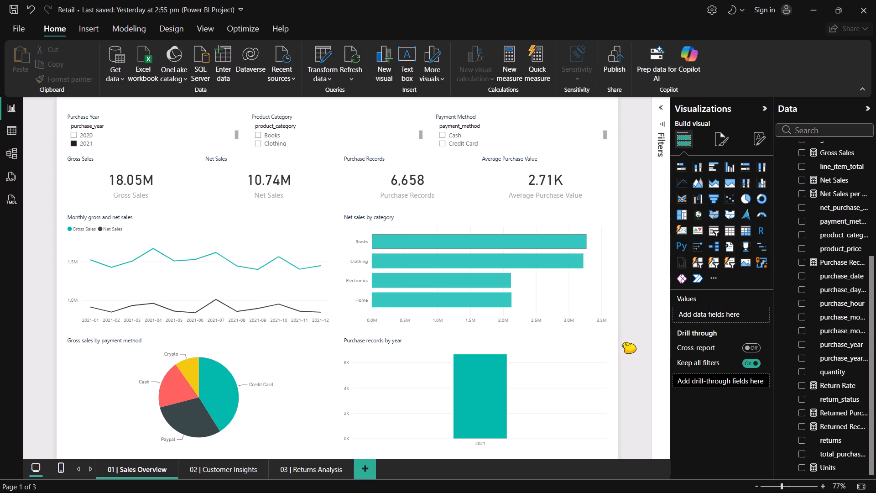
Cross-filter the Sales Overview page by the Books bar in Net sales by category.
click(501, 246)
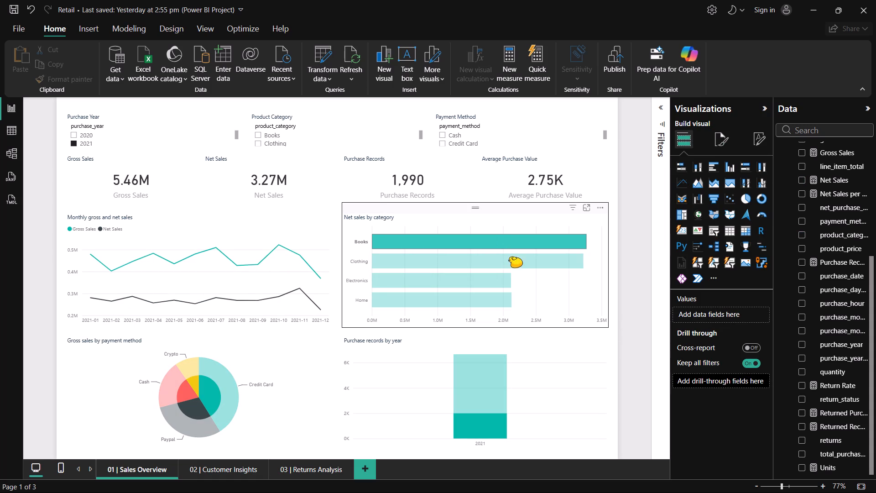
Clear the Books cross-filter and examine the field assignments of the Net sales by category chart.
click(529, 272)
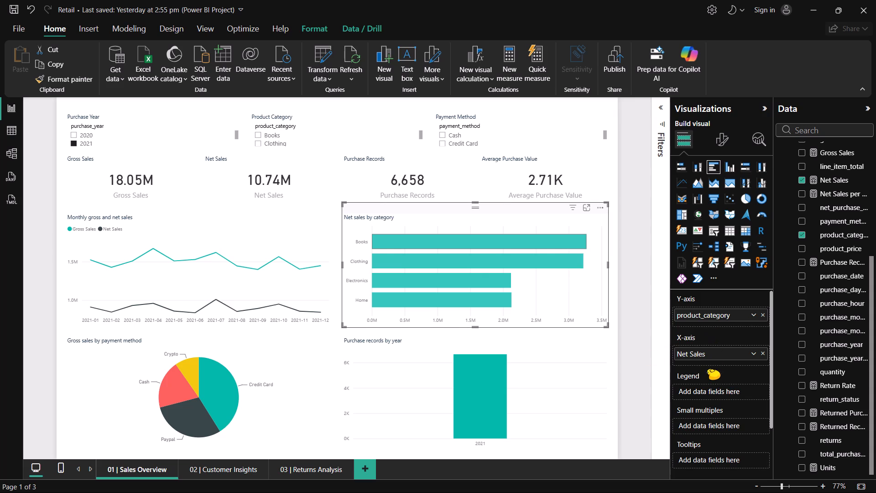
scroll(708, 369, down, 2)
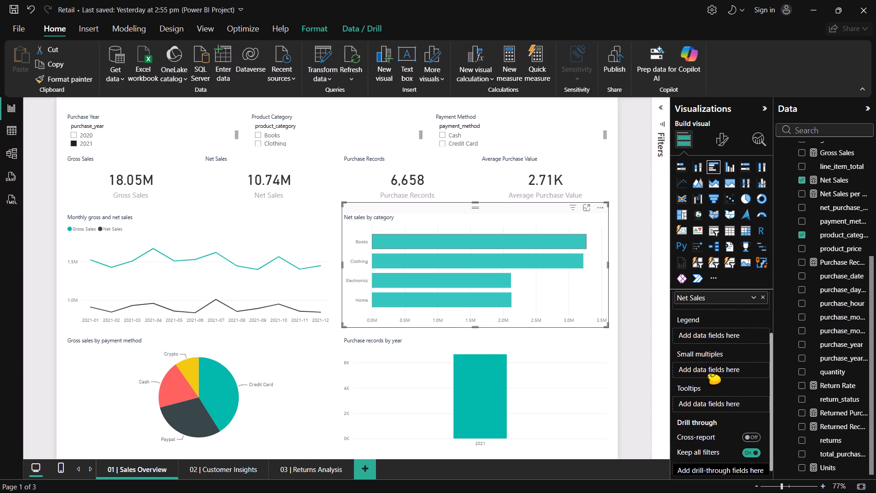
scroll(700, 372, up, 2)
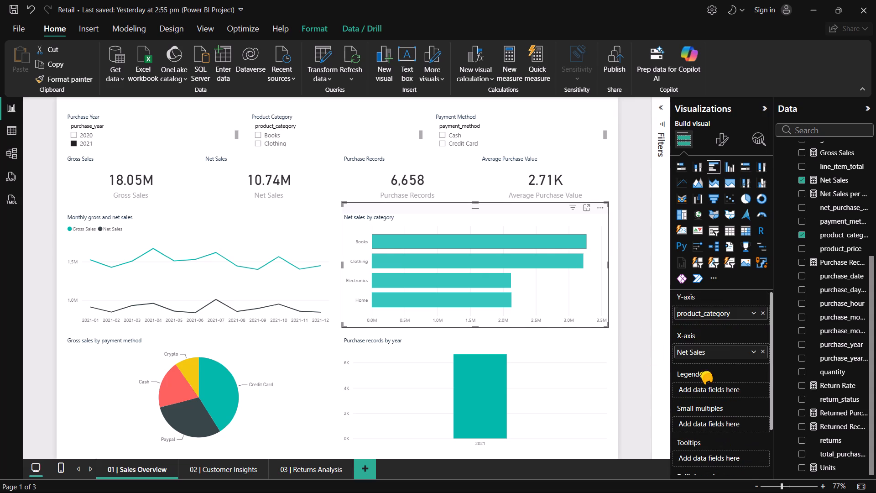
click(704, 394)
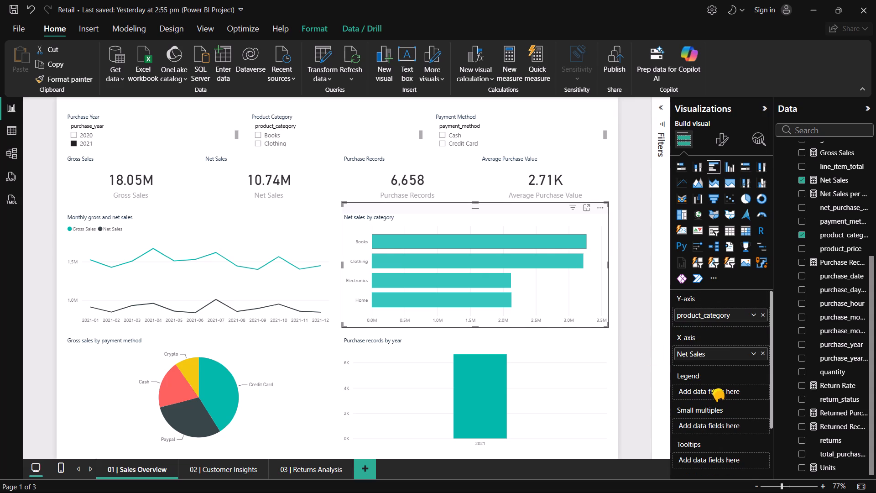
click(713, 388)
scroll(713, 388, up, 1)
scroll(713, 388, down, 5)
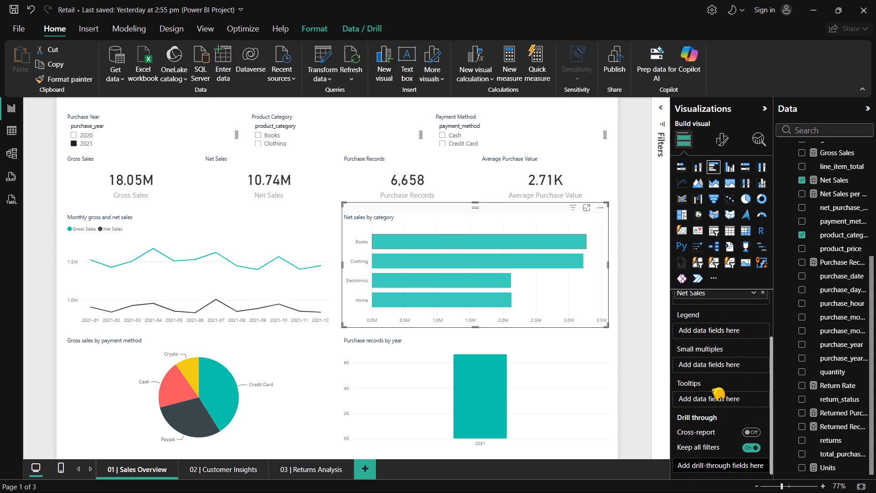
scroll(713, 388, down, 3)
Turn off the border for the Books bar in Net sales by category, and deselect the chart.
click(725, 147)
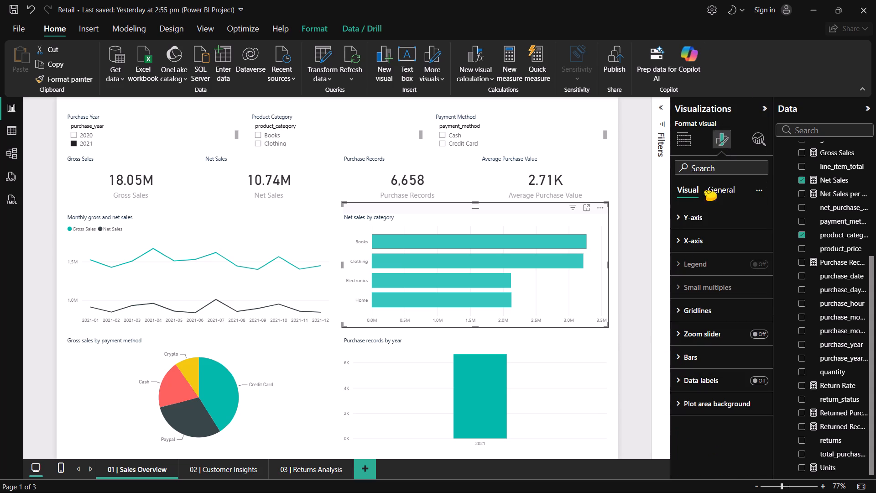
click(708, 364)
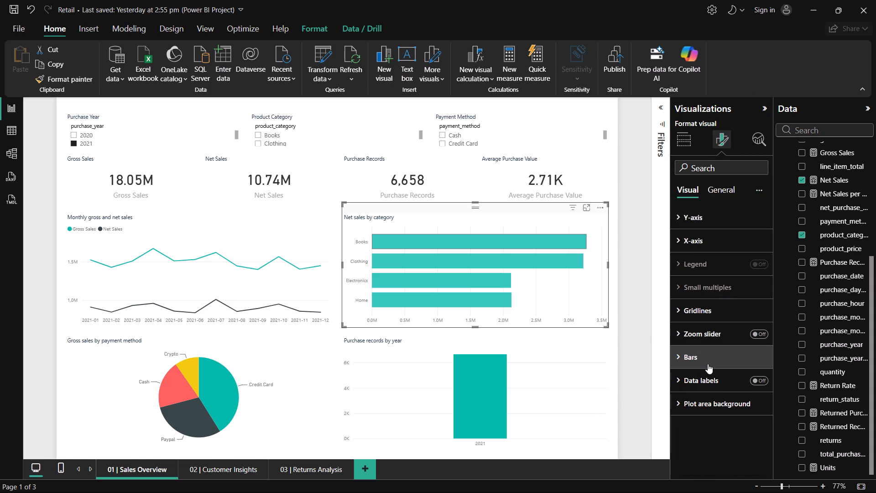
scroll(715, 394, down, 1)
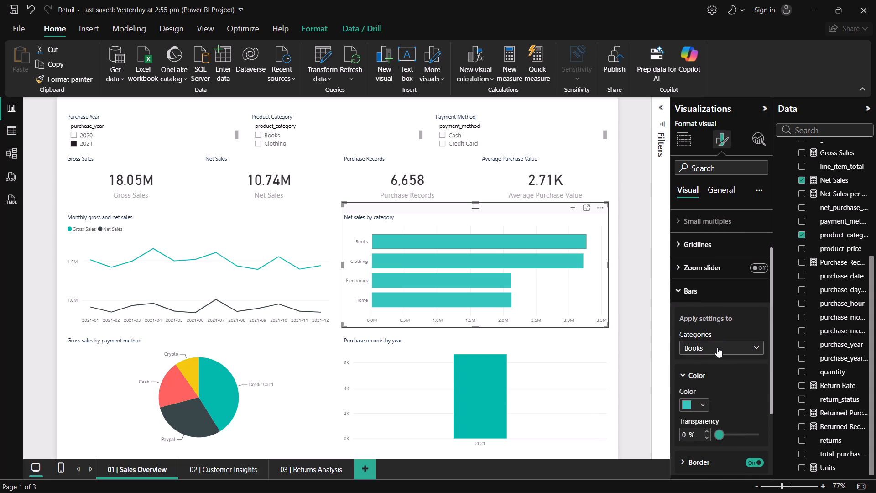
click(717, 347)
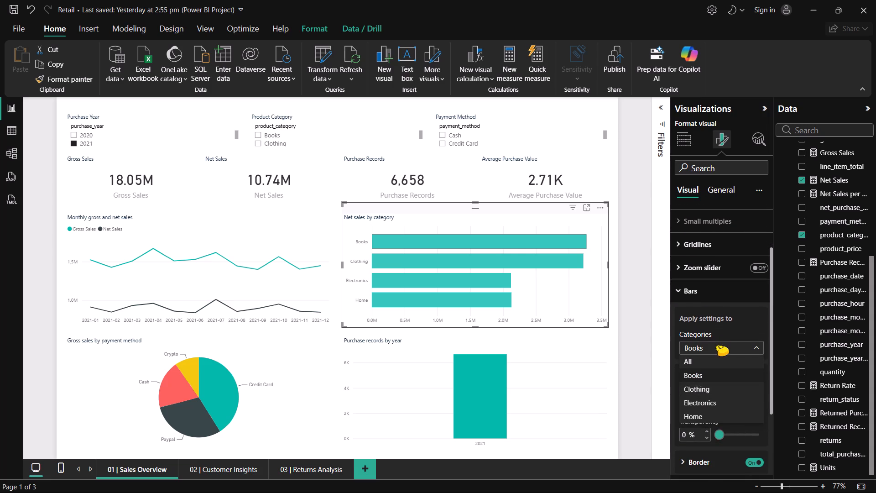
click(717, 346)
scroll(713, 417, down, 1)
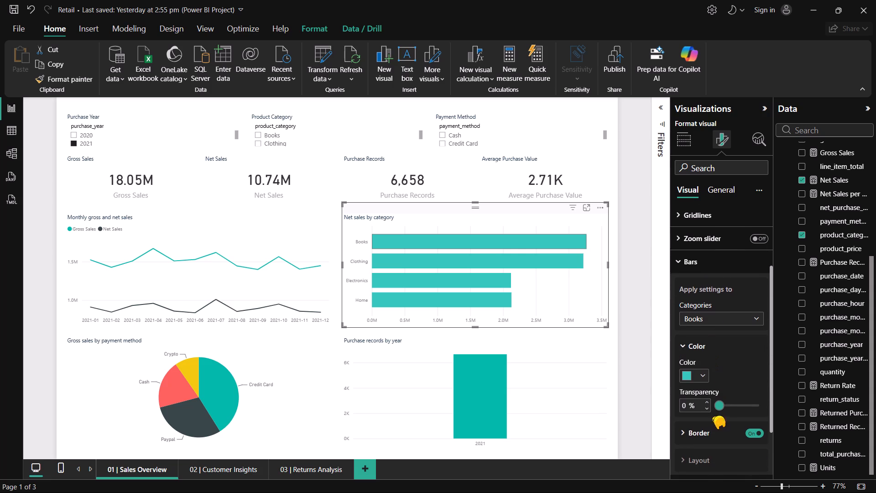
click(755, 434)
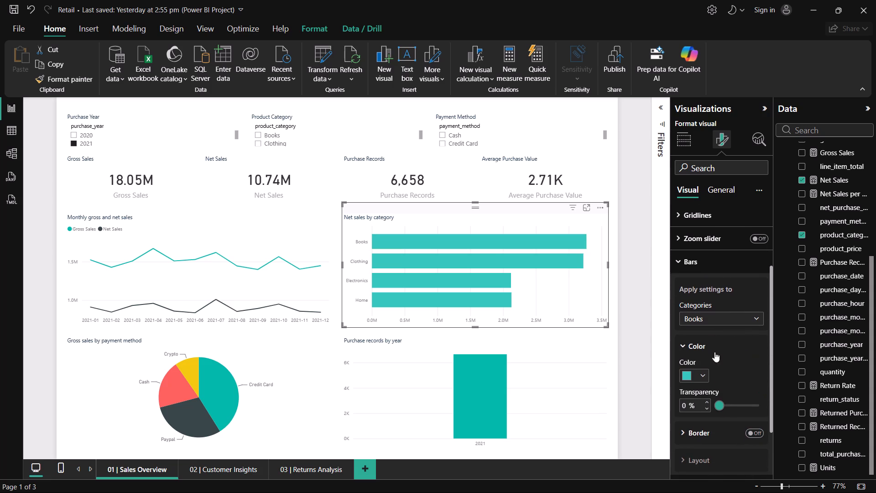
click(727, 360)
click(636, 351)
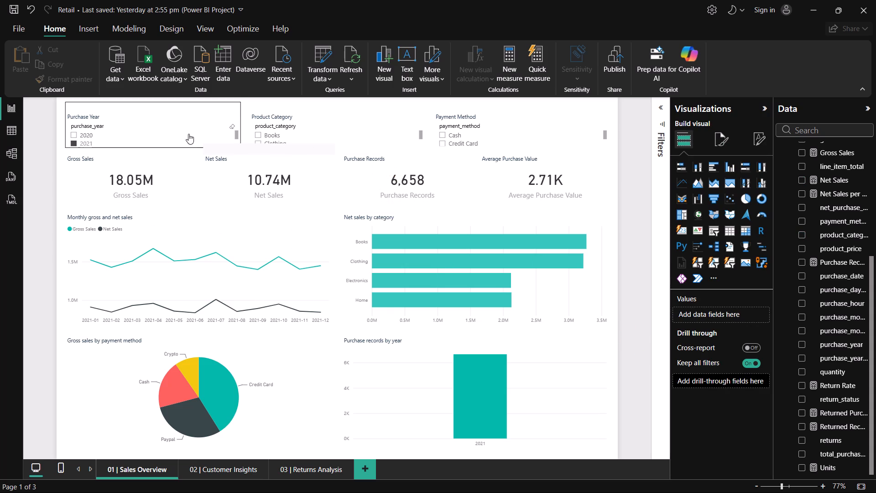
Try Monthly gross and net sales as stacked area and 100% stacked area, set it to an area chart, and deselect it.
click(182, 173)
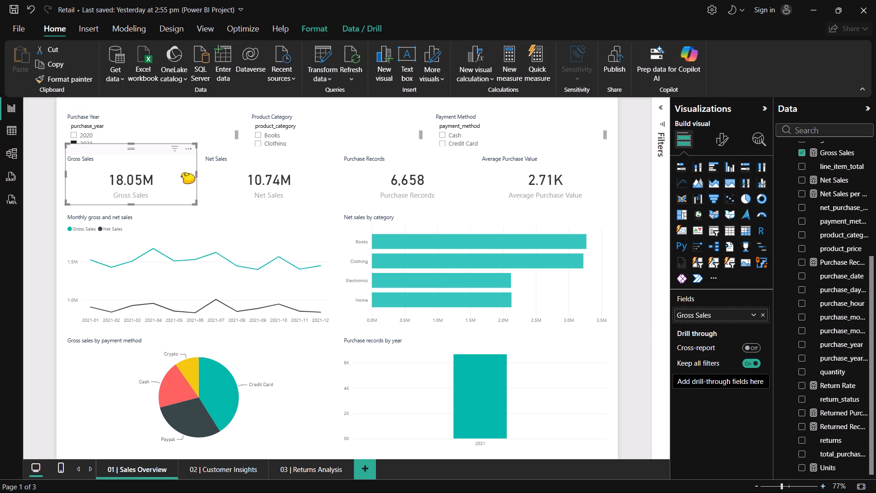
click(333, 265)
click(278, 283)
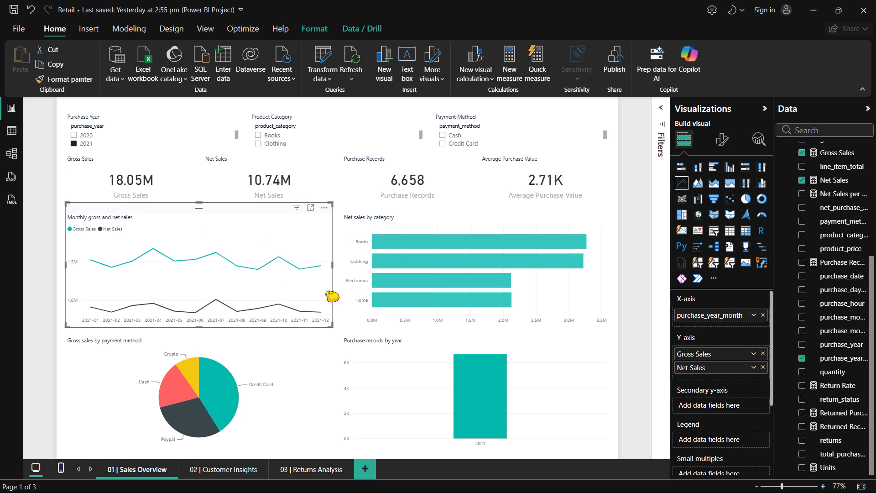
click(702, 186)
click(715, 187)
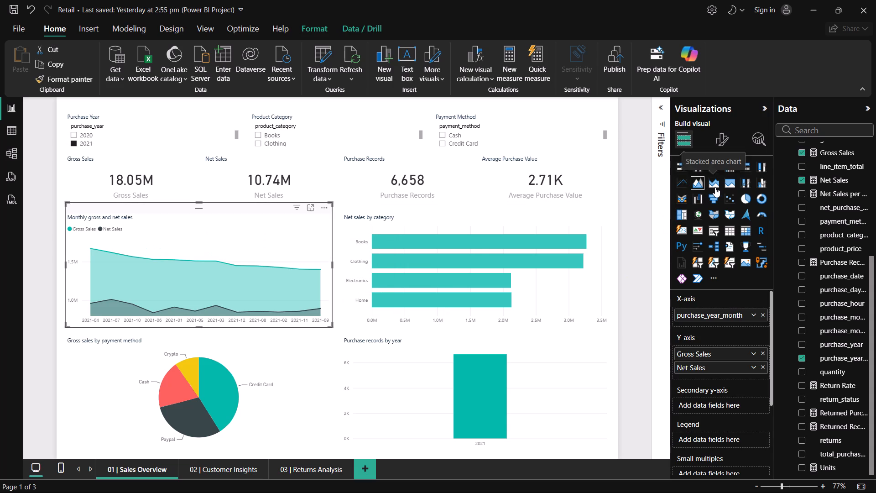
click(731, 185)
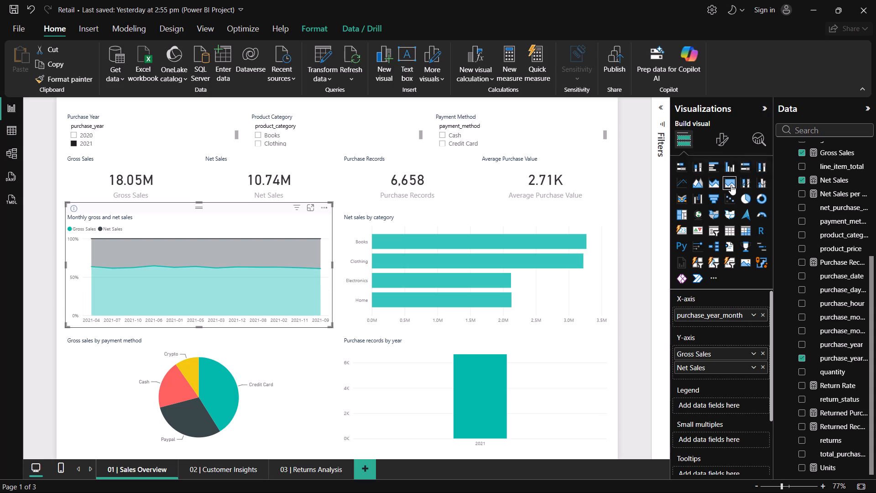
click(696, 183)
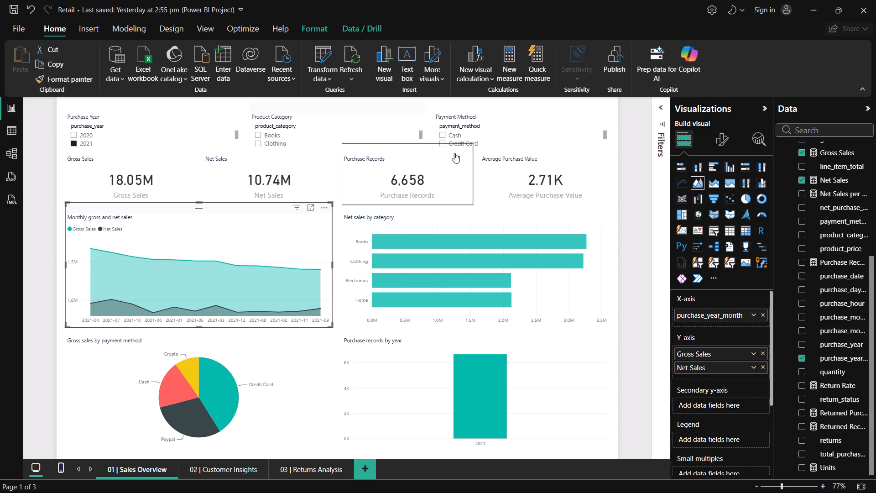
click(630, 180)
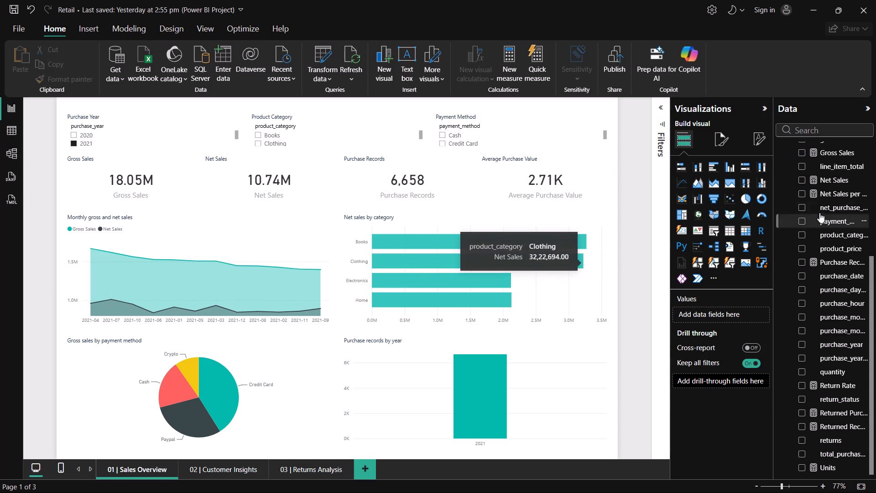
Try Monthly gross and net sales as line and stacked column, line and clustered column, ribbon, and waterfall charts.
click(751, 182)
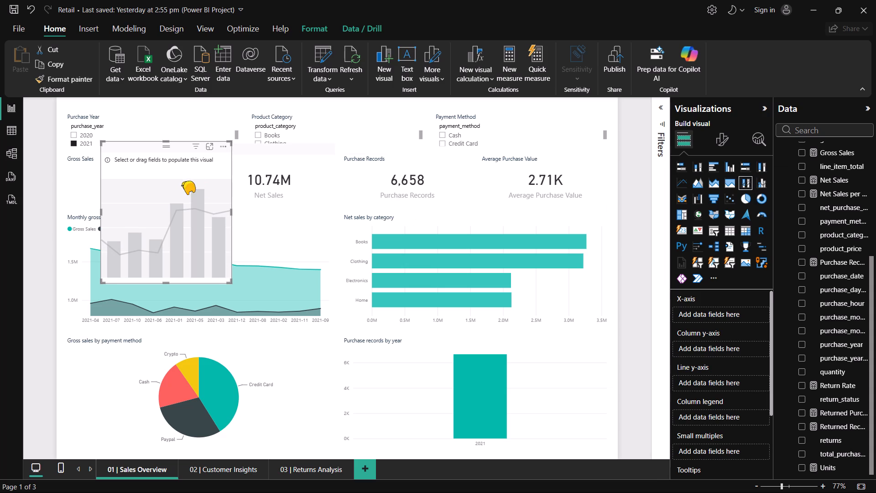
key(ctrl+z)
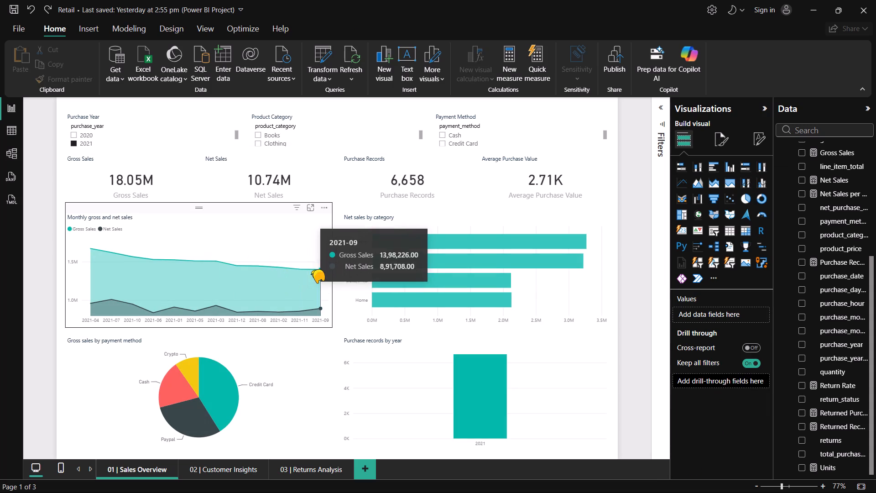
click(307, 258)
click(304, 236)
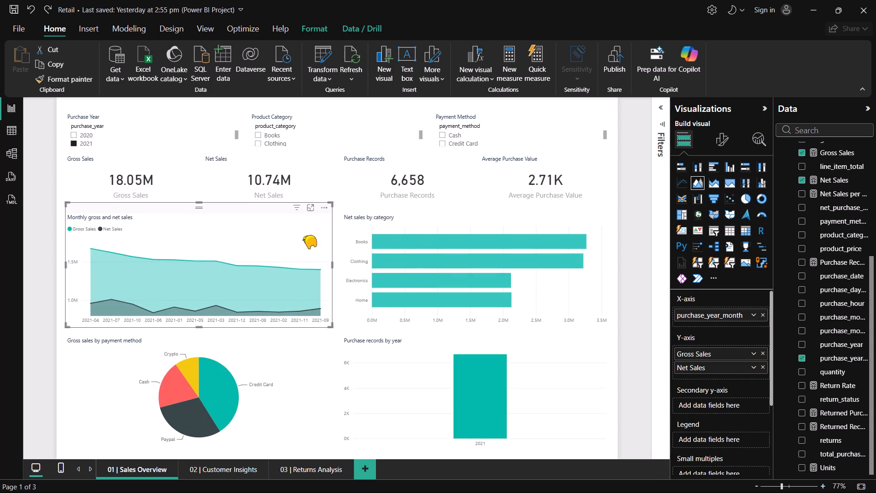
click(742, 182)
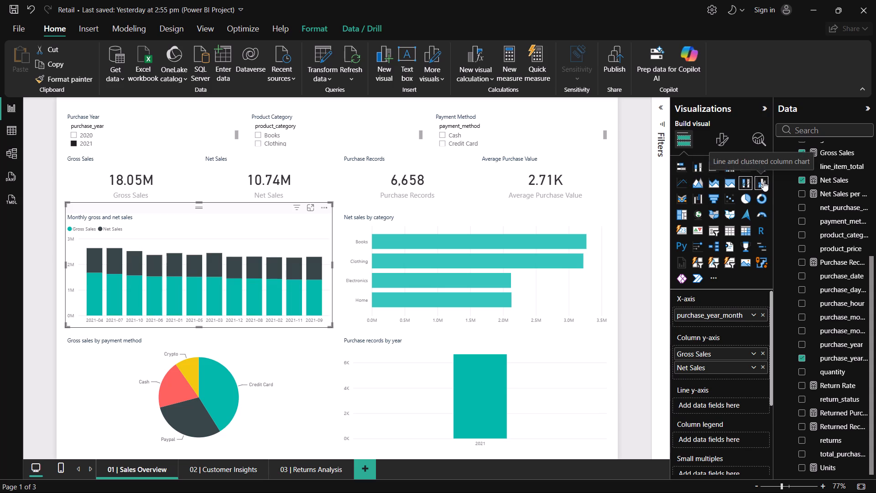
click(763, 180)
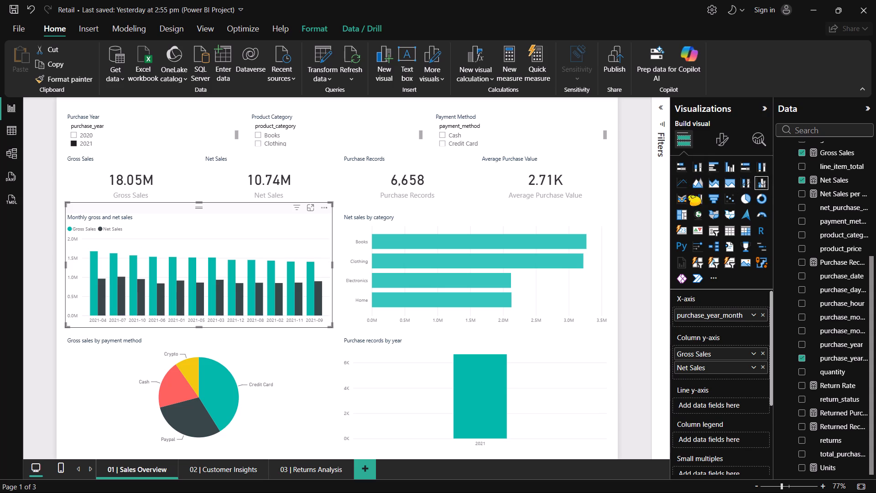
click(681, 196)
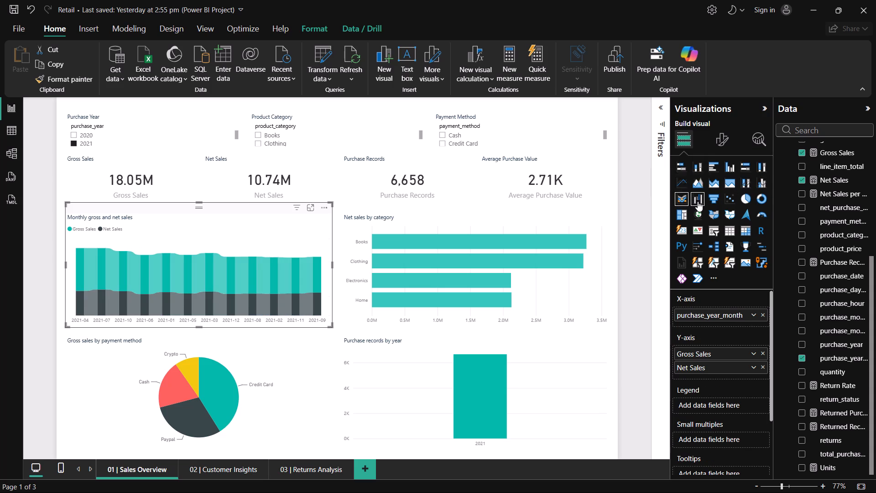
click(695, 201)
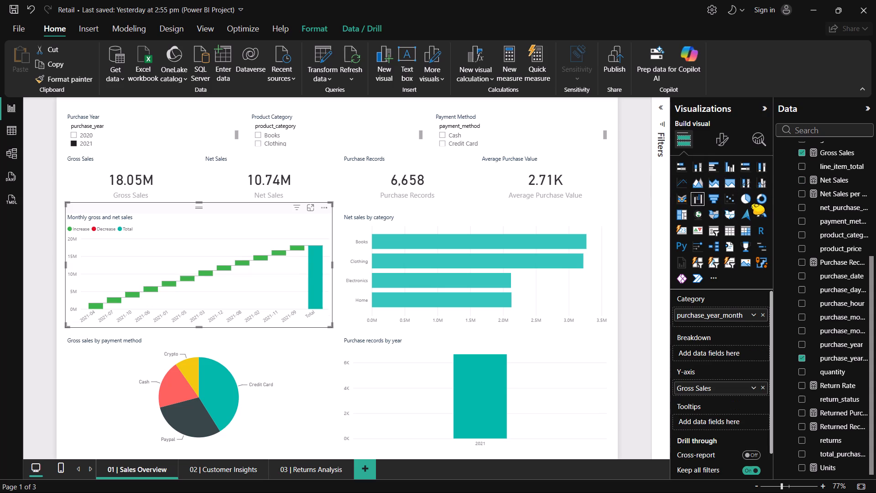
Change Monthly gross and net sales to an area chart and back to a line chart, and deselect it.
click(698, 183)
click(686, 183)
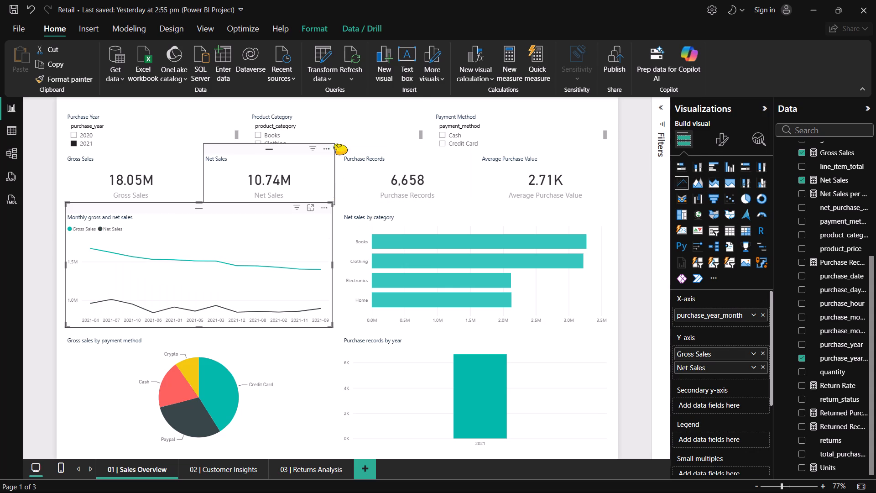
click(43, 284)
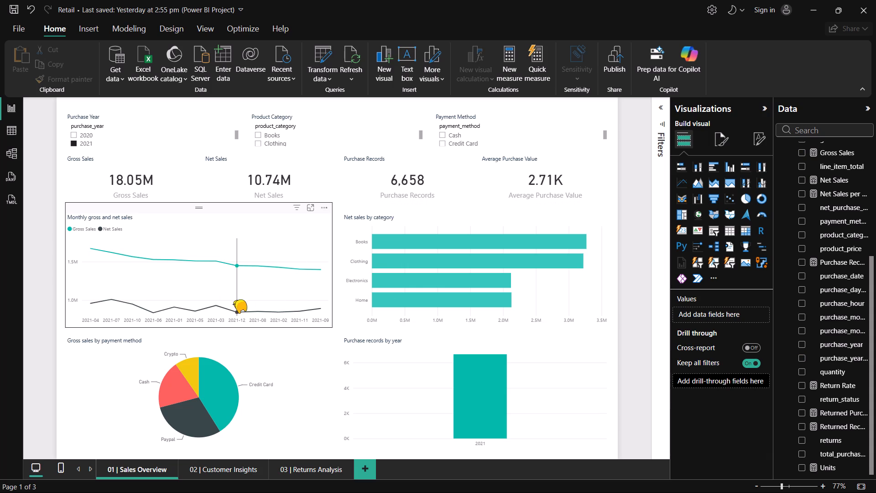
Remove the Purchase records by year chart from the Sales Overview page.
scroll(235, 301, down, 2)
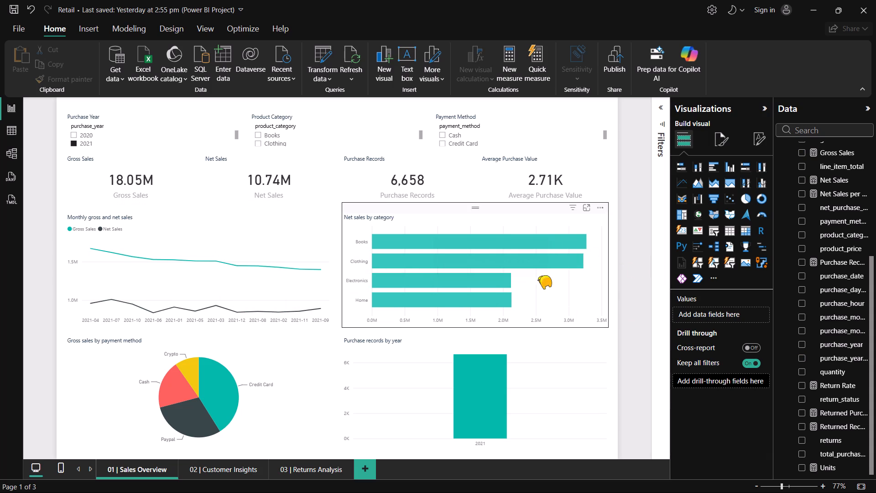
click(506, 357)
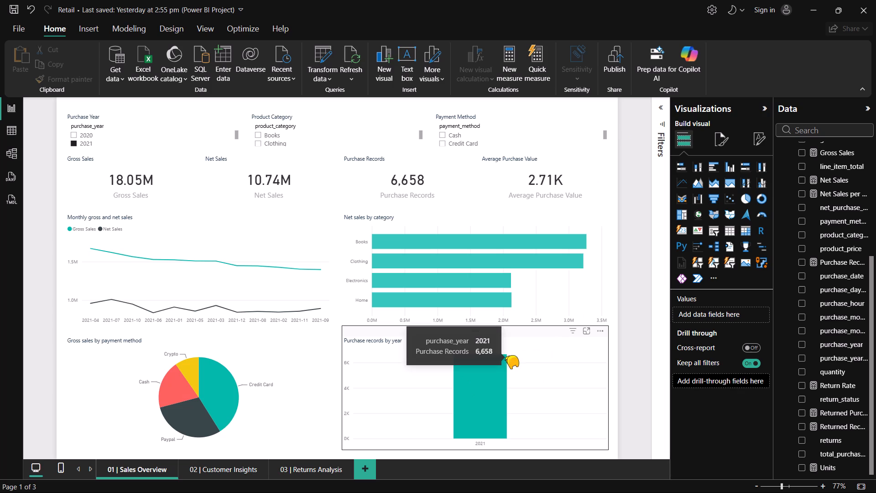
click(538, 367)
click(538, 367)
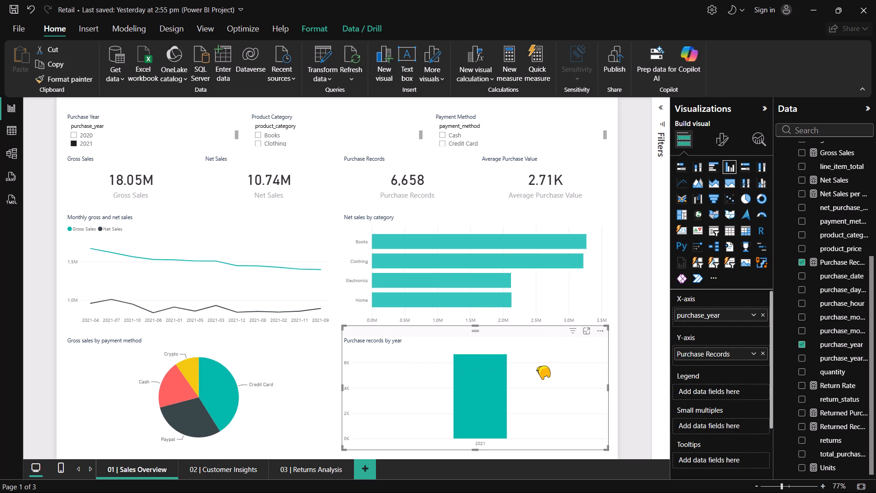
triple_click(538, 367)
right_click(538, 367)
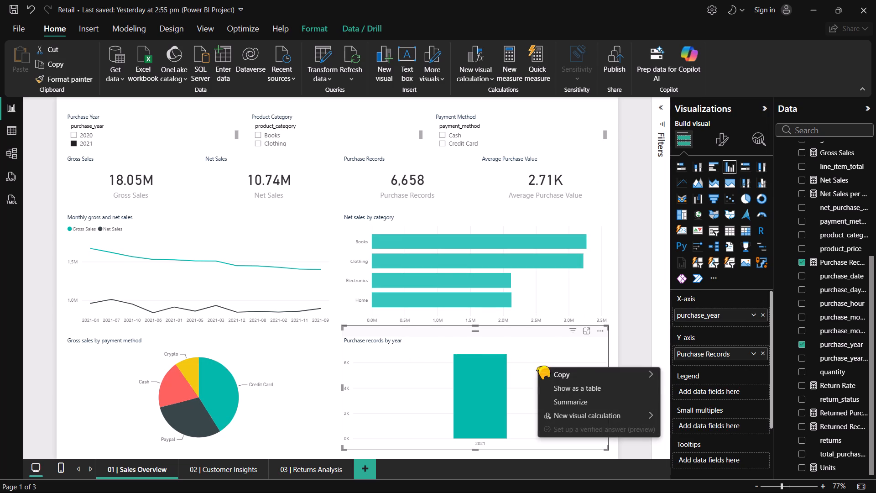
click(513, 376)
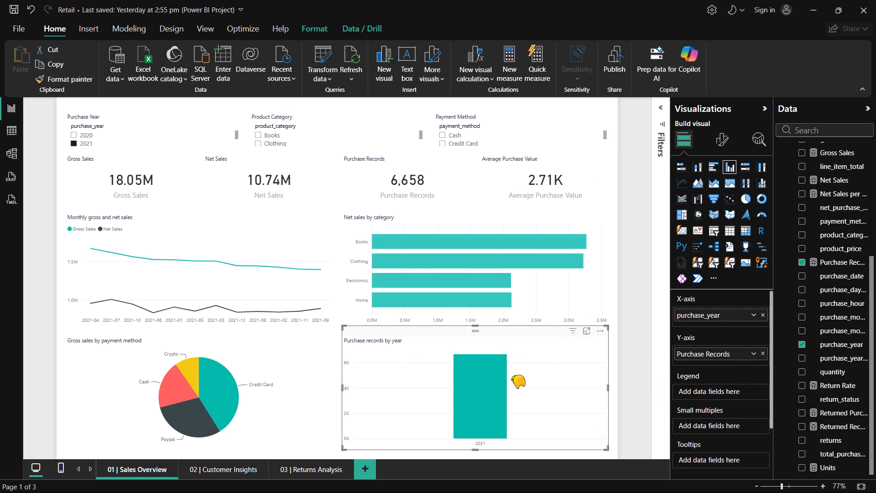
click(600, 331)
click(627, 370)
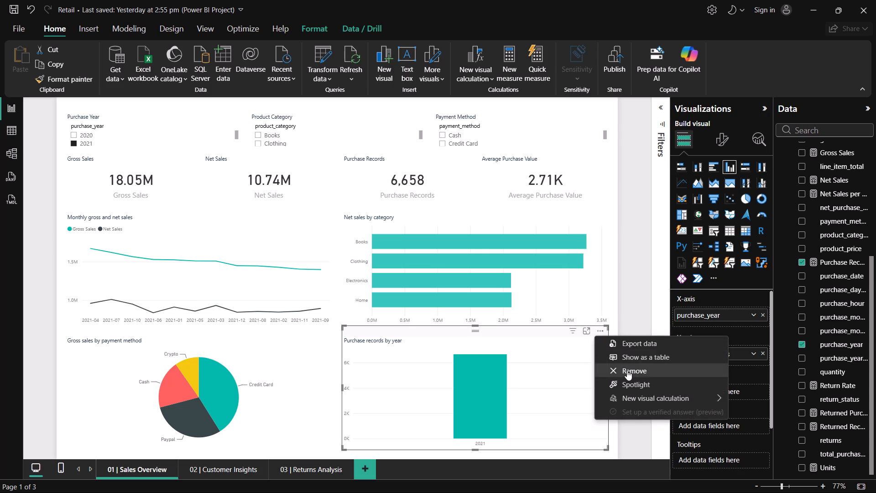
Open the Customer Insights page.
click(227, 467)
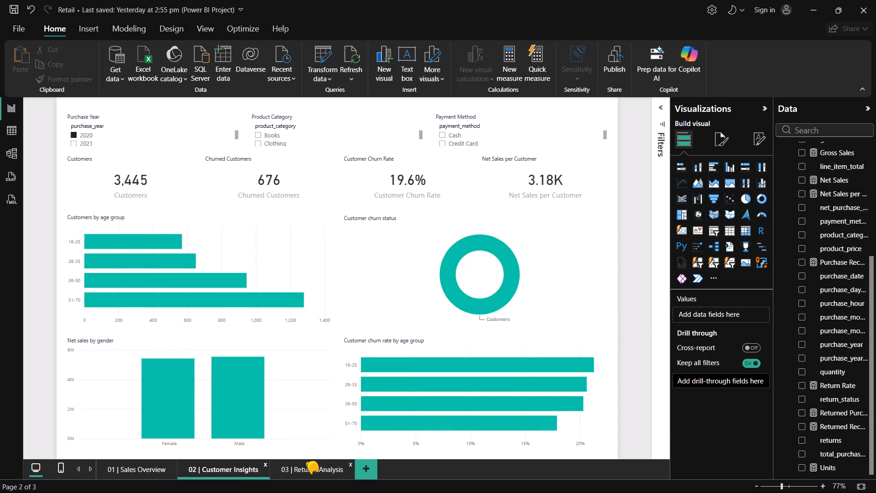
Look through the Returns Analysis, Sales Overview and Customer Insights pages, ending on Sales Overview.
click(297, 469)
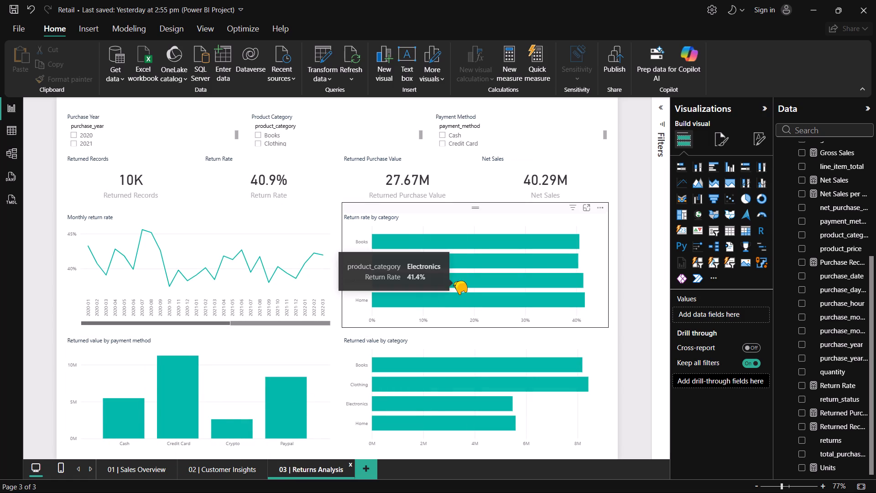
click(146, 468)
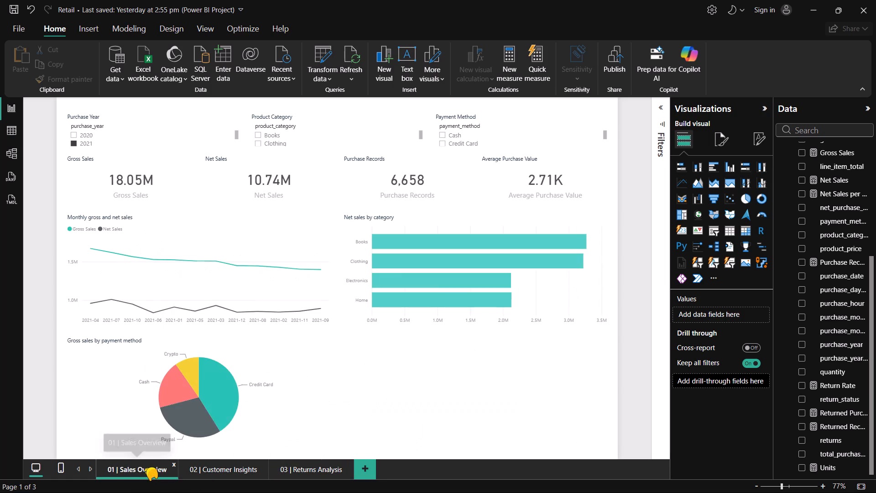
click(324, 468)
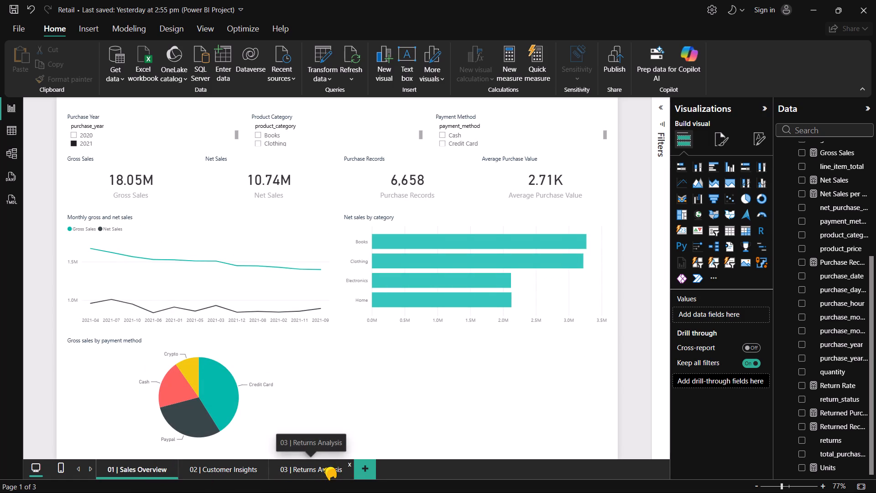
click(230, 467)
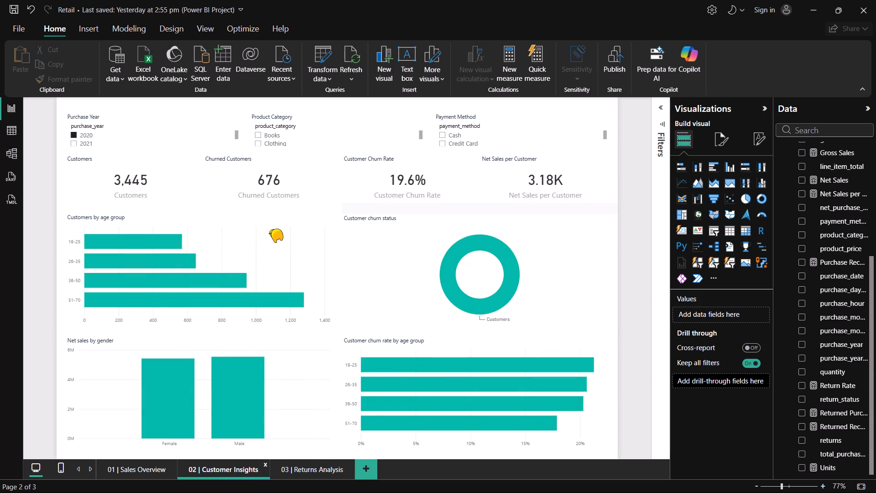
click(298, 467)
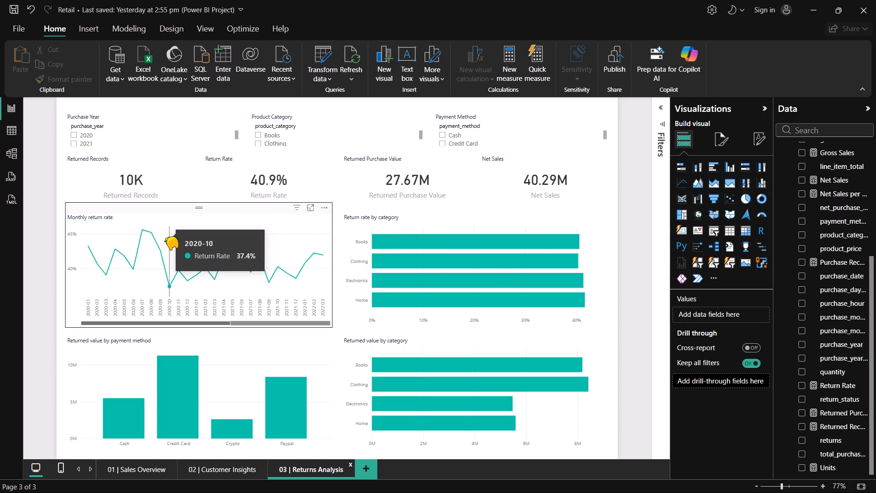
click(125, 471)
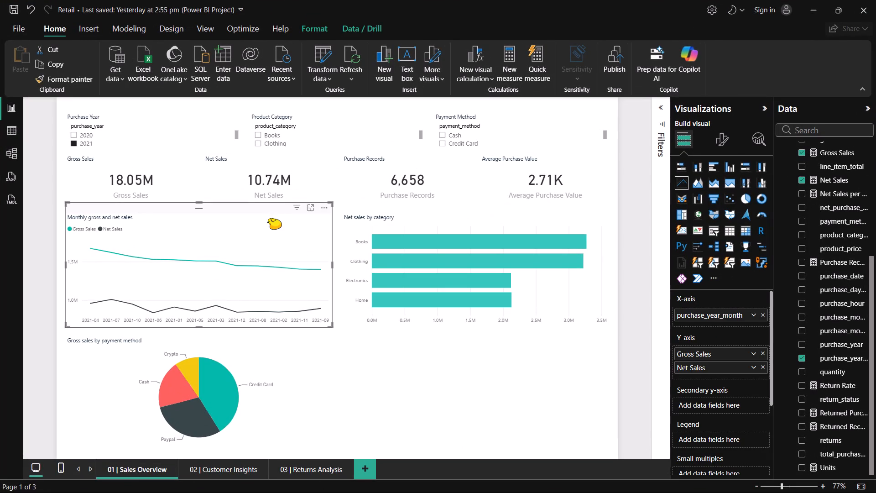
right_click(269, 219)
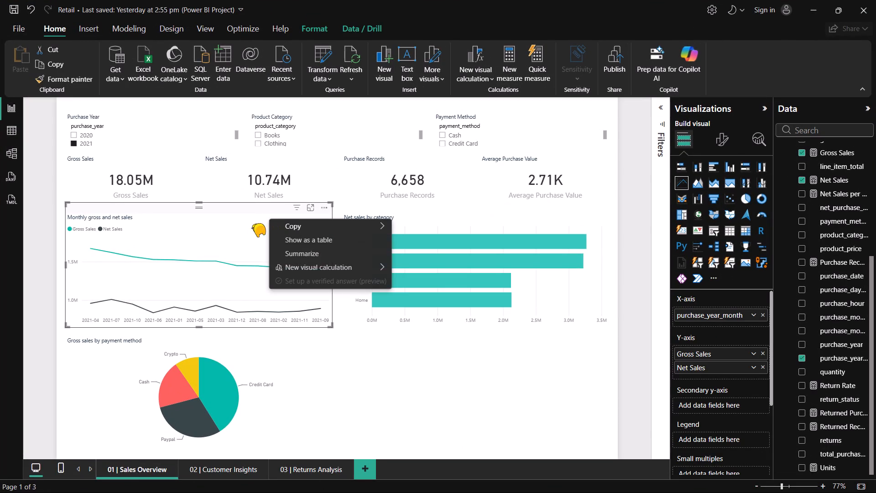
click(252, 224)
click(252, 224)
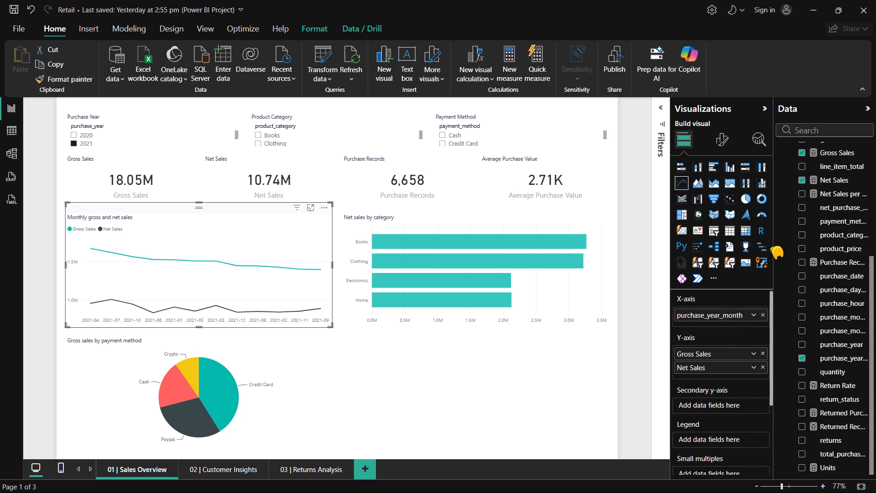
drag(773, 247, 648, 266)
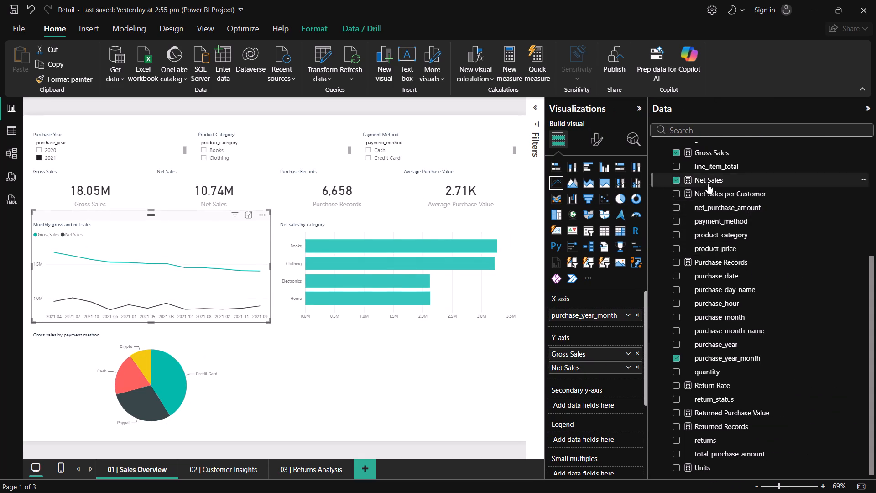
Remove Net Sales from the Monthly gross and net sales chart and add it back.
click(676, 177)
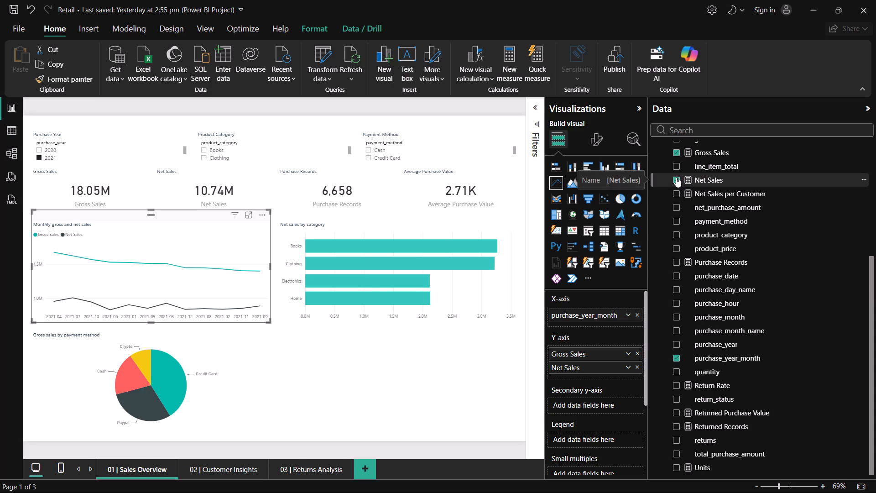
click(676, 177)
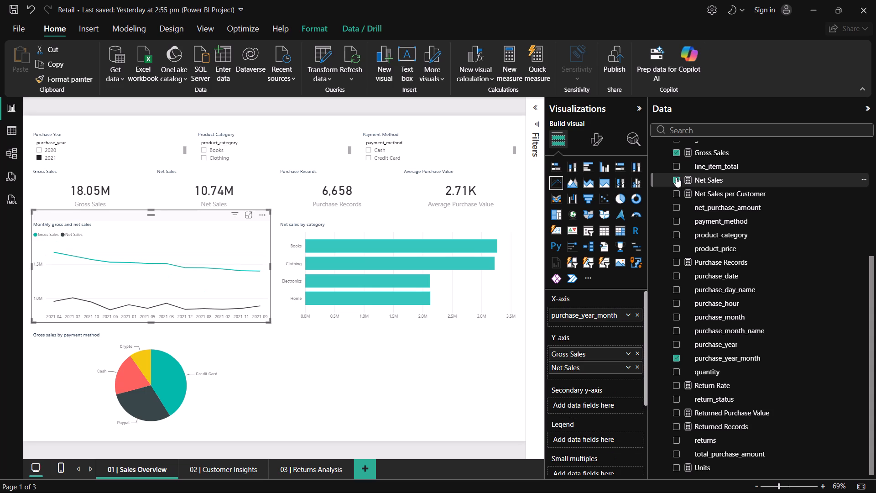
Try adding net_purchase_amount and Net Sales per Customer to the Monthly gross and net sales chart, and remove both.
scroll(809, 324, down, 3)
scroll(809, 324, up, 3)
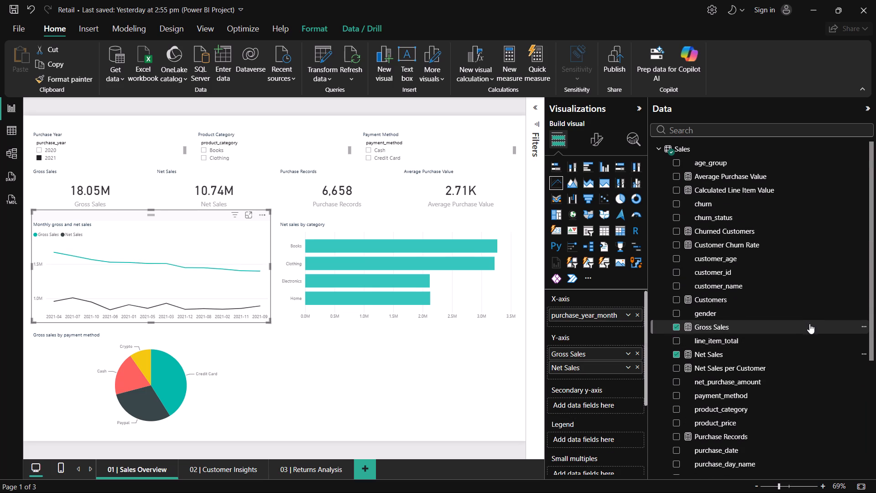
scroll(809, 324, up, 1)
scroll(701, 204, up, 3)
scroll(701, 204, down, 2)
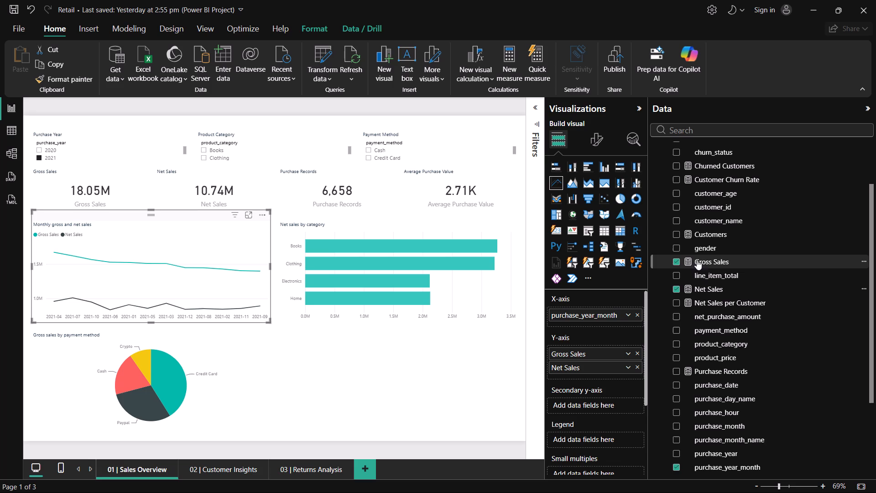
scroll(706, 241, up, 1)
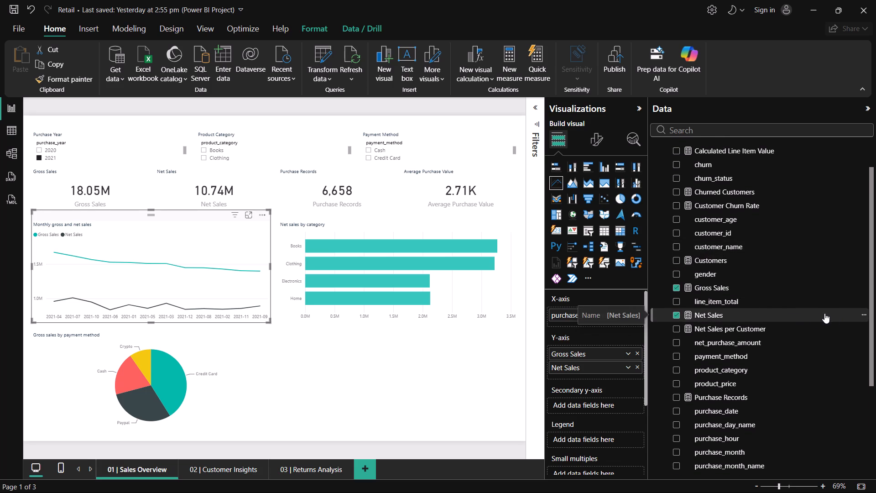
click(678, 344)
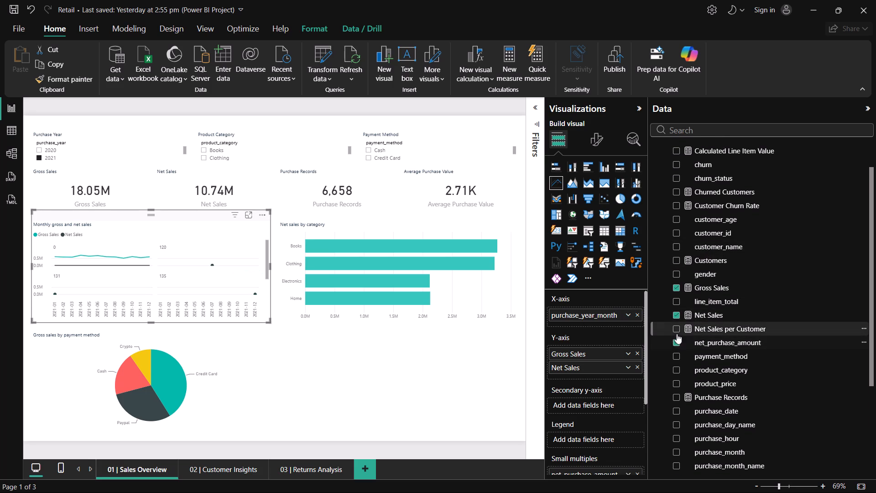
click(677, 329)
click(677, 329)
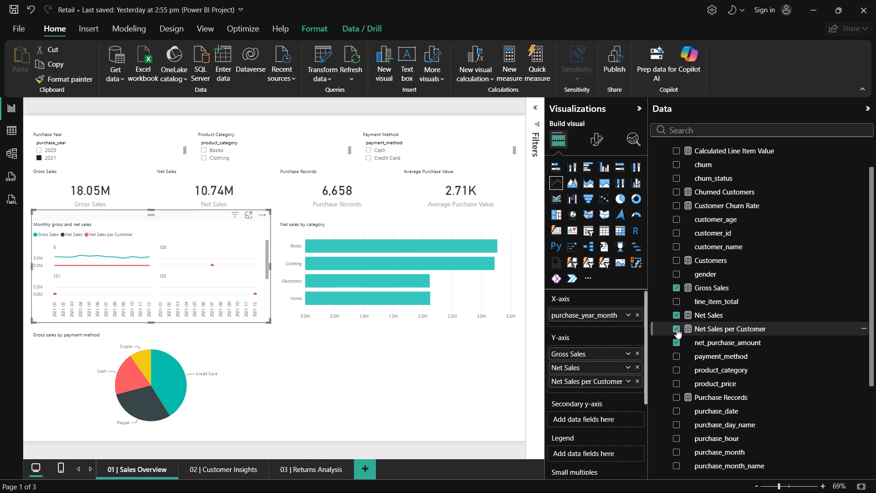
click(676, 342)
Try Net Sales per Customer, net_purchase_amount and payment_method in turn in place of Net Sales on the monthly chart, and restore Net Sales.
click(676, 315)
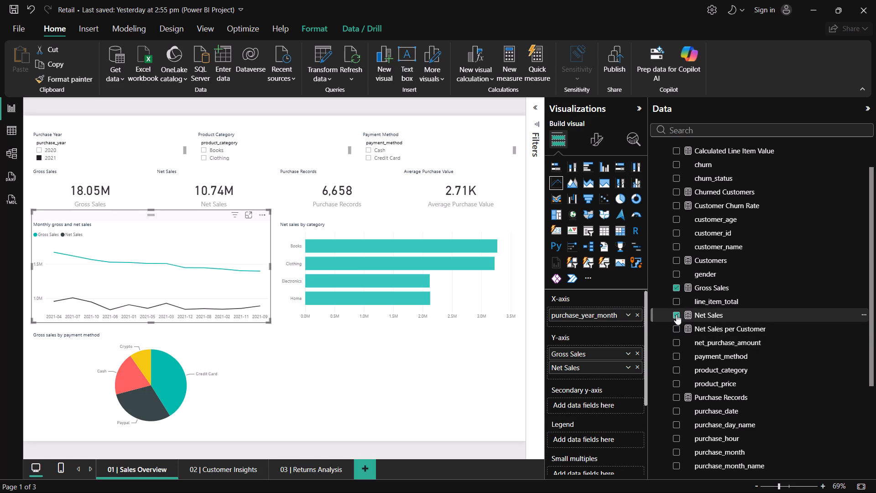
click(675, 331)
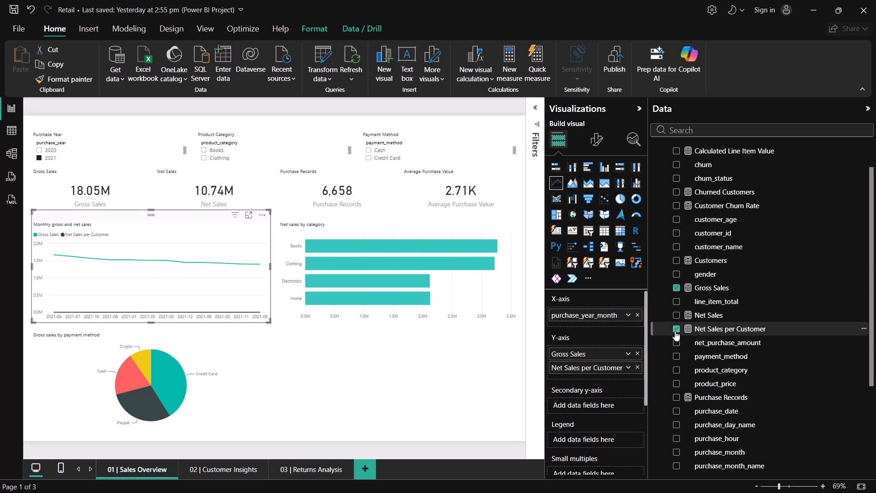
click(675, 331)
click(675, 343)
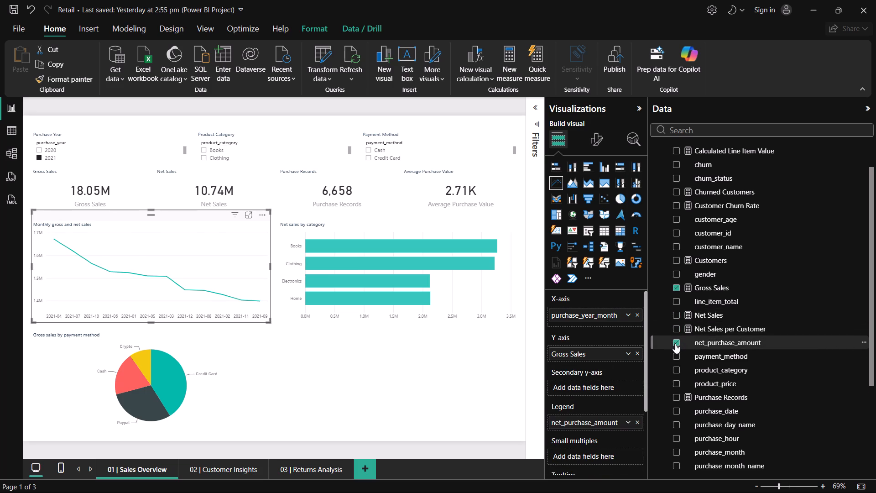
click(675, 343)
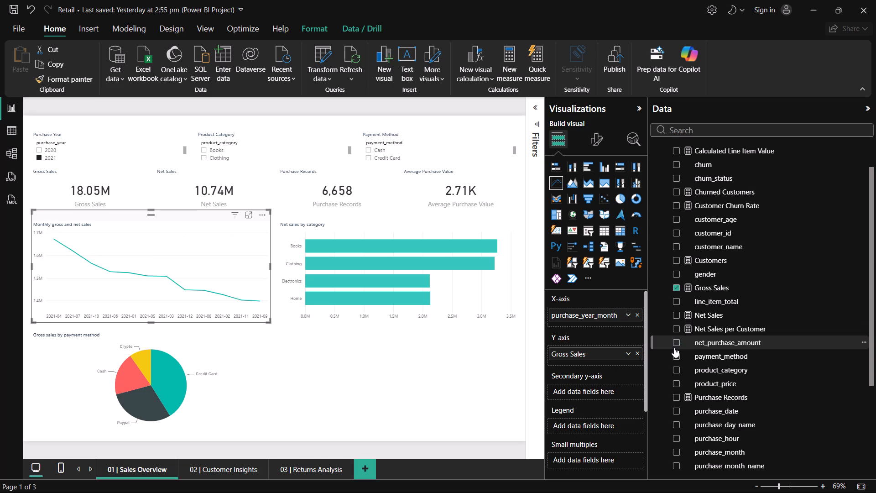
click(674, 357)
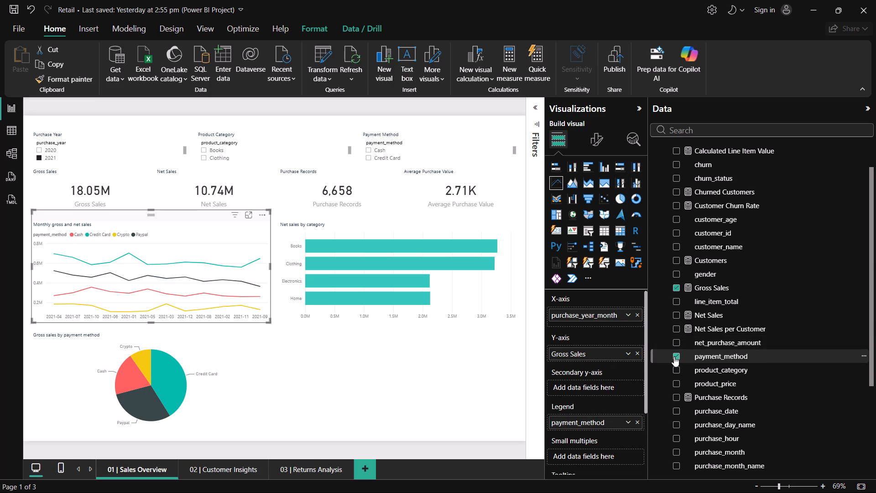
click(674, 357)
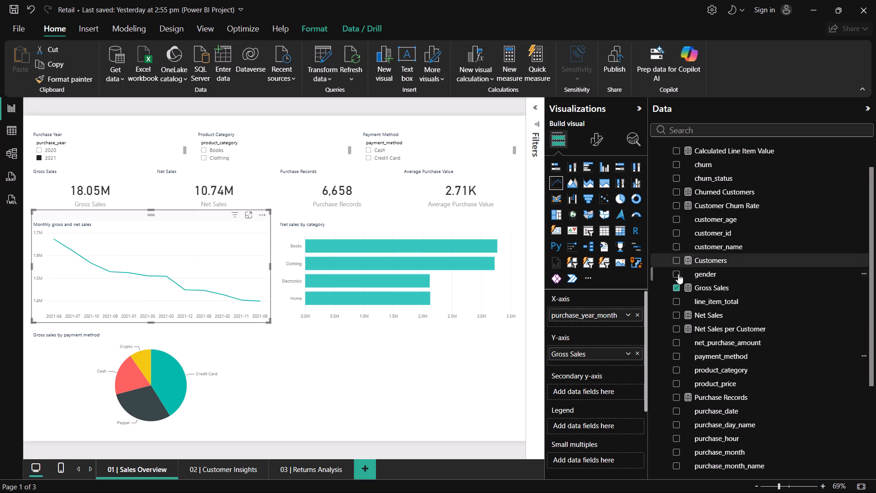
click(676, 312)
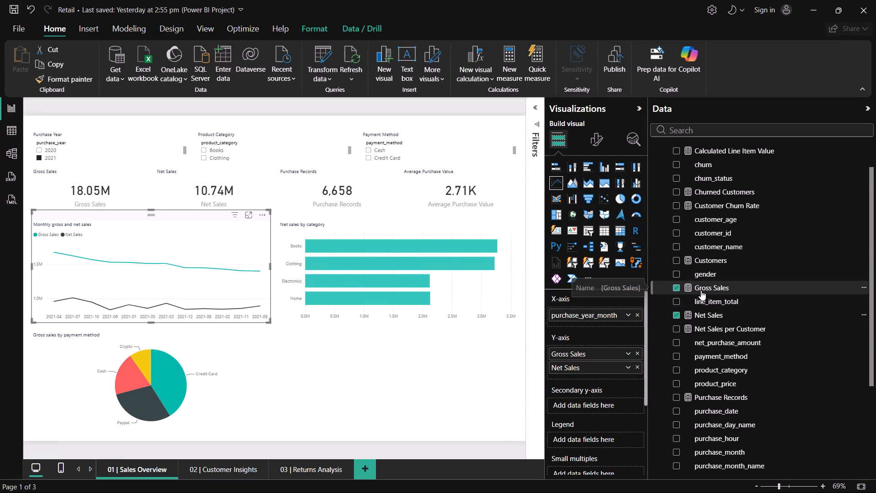
Look through the Sales table's fields for the Monthly gross and net sales chart.
scroll(701, 290, right, 1)
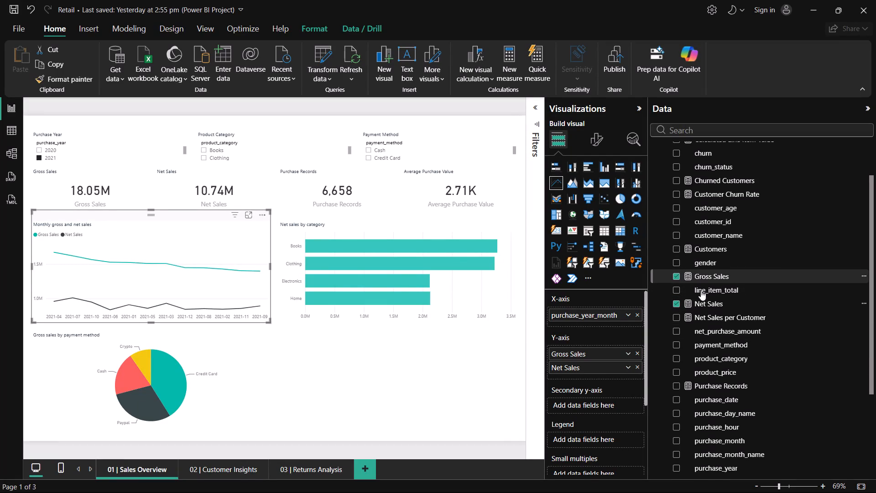
scroll(701, 290, right, 1)
scroll(701, 290, up, 2)
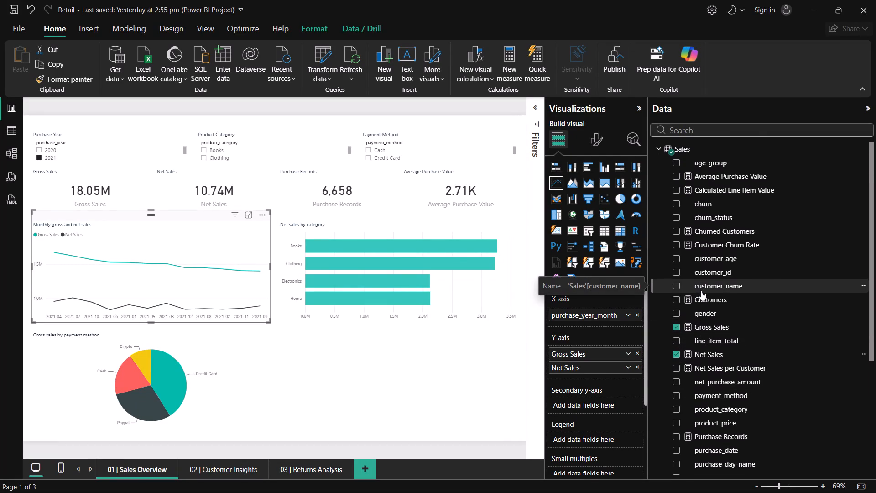
scroll(701, 290, down, 1)
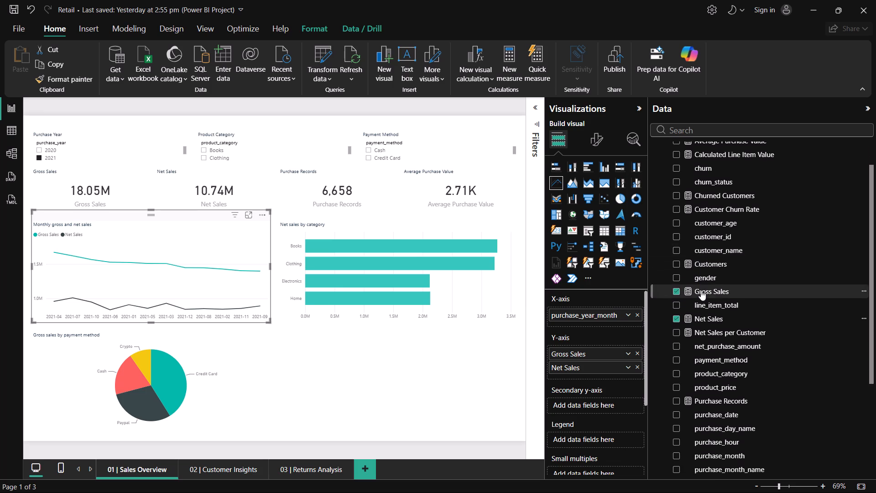
scroll(701, 290, down, 2)
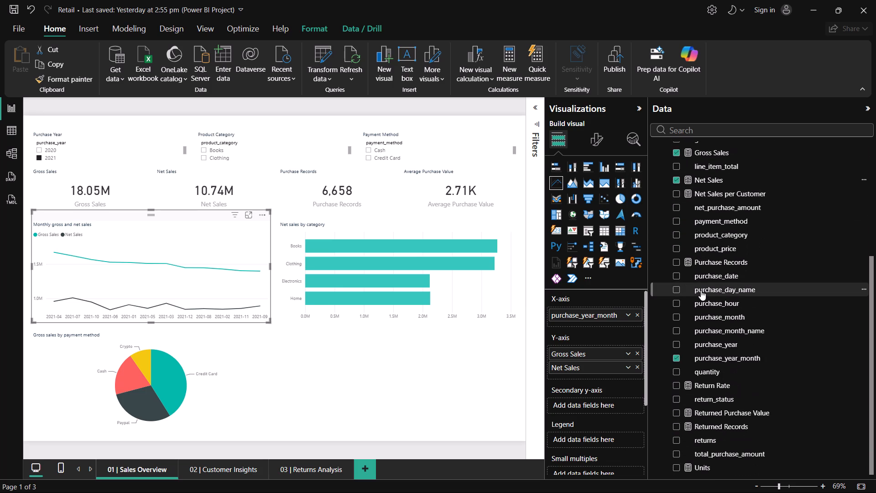
scroll(701, 290, down, 1)
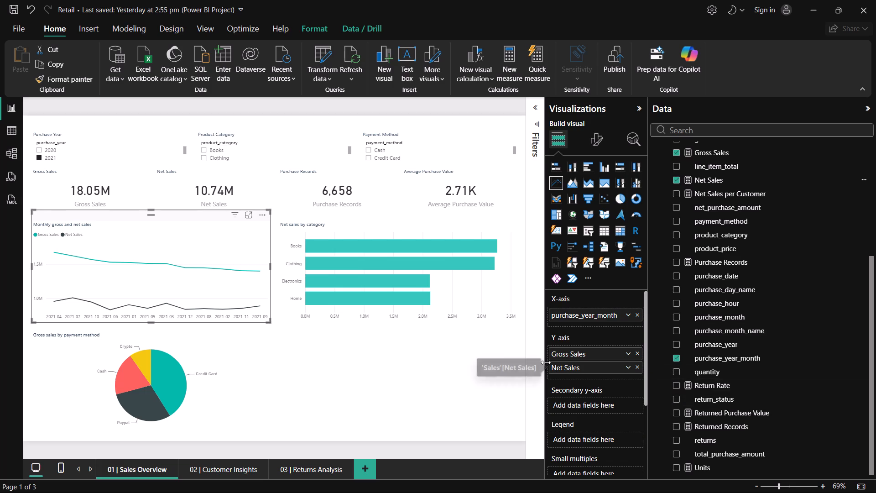
Replace purchase_year_month with purchase_month on the X-axis of the Monthly gross and net sales chart.
scroll(723, 352, up, 3)
scroll(723, 352, down, 3)
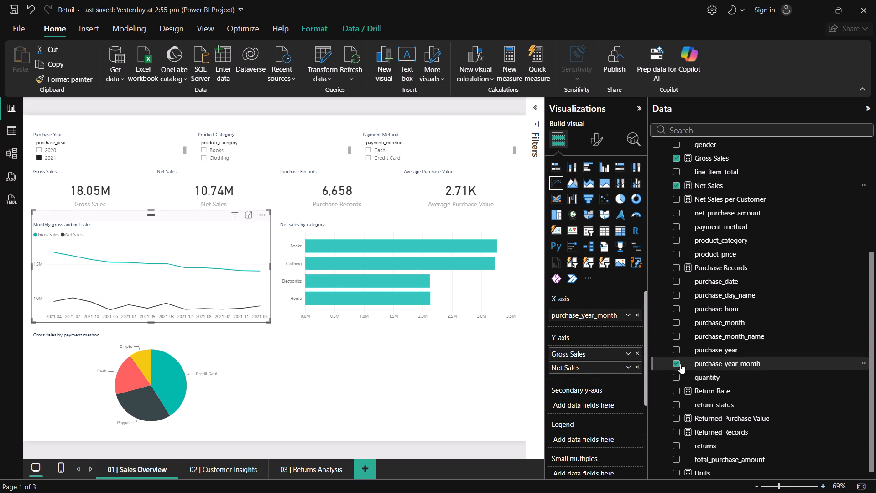
scroll(683, 343, up, 1)
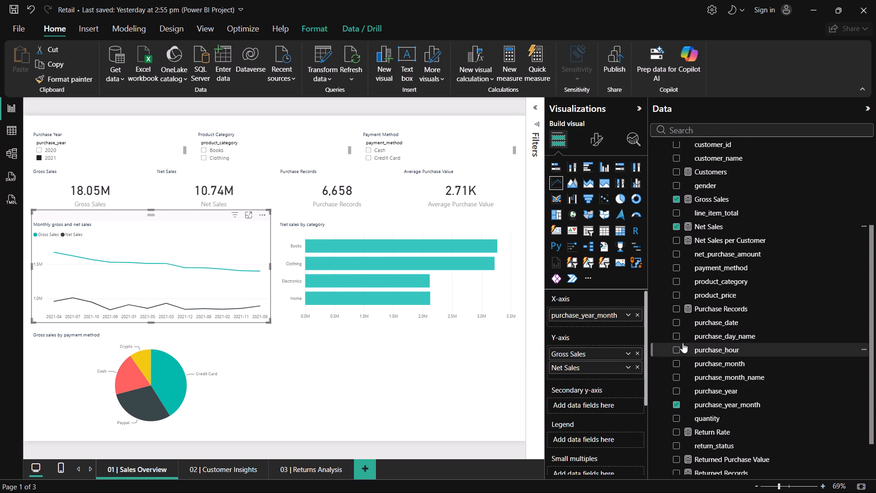
scroll(683, 343, up, 1)
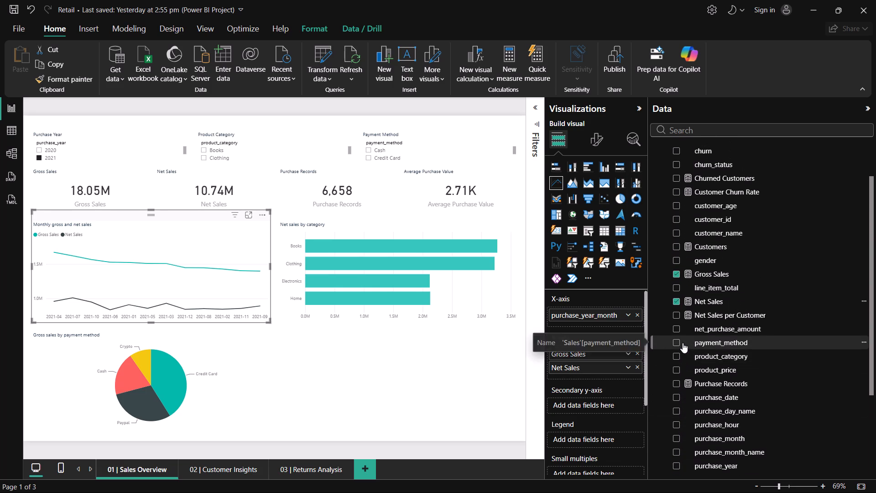
scroll(683, 343, up, 2)
scroll(683, 343, down, 5)
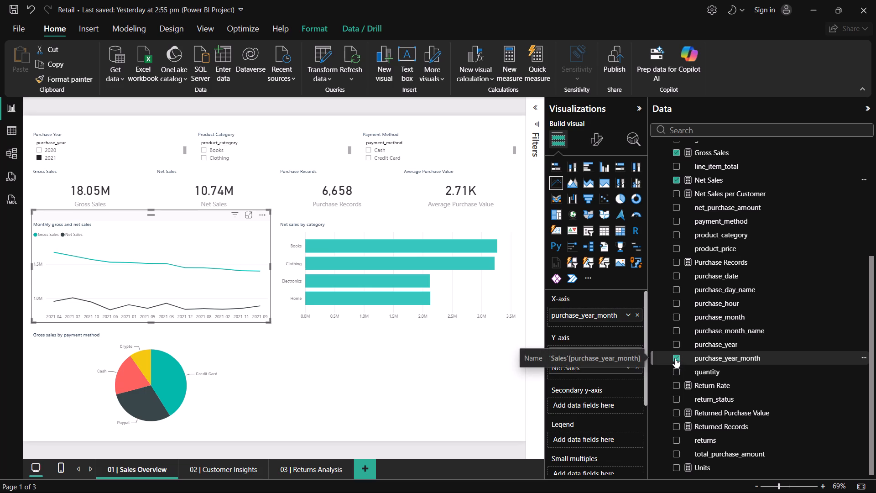
click(673, 357)
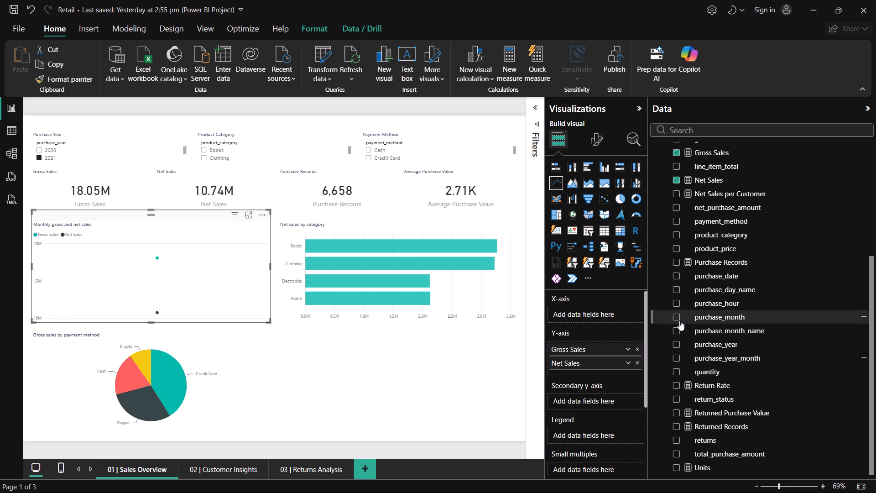
click(676, 320)
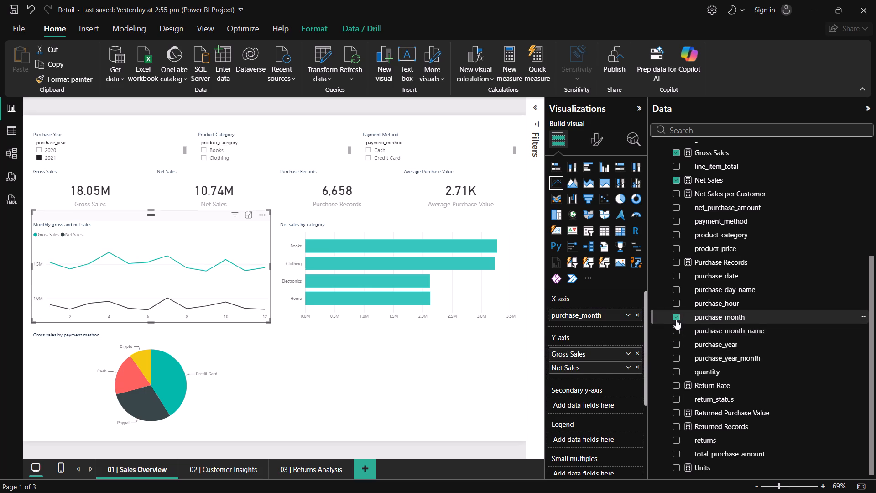
scroll(704, 313, up, 1)
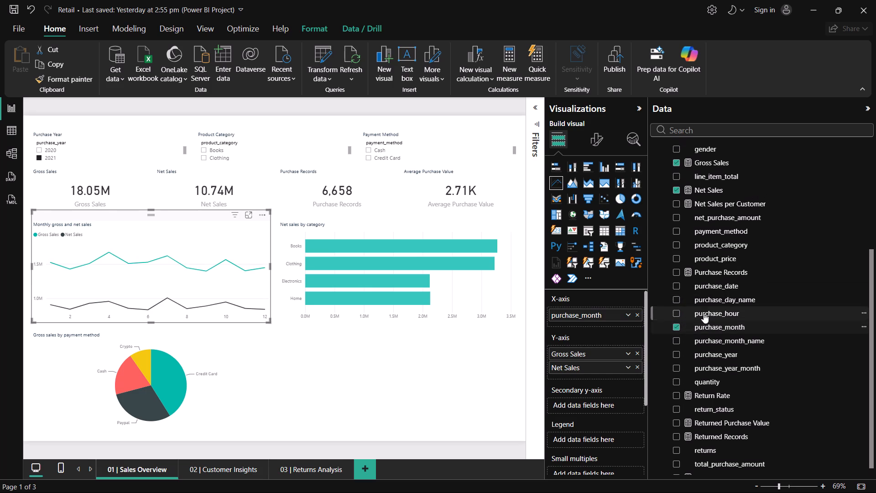
scroll(704, 313, up, 1)
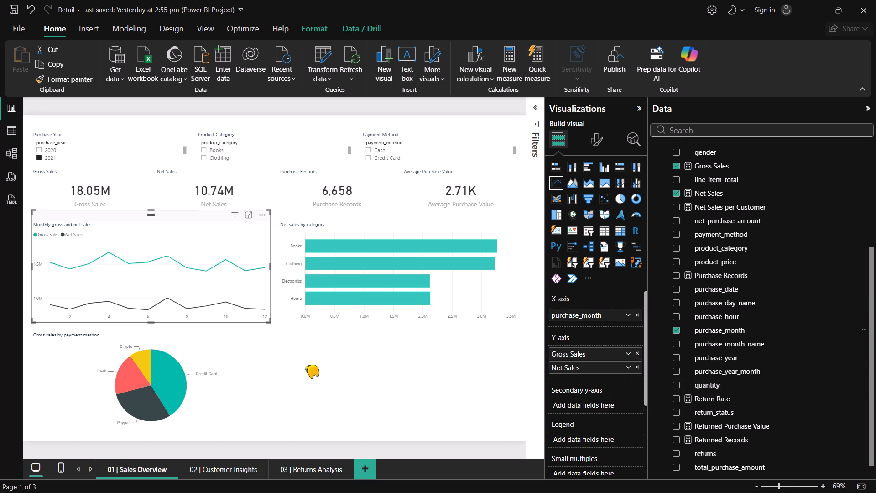
click(346, 386)
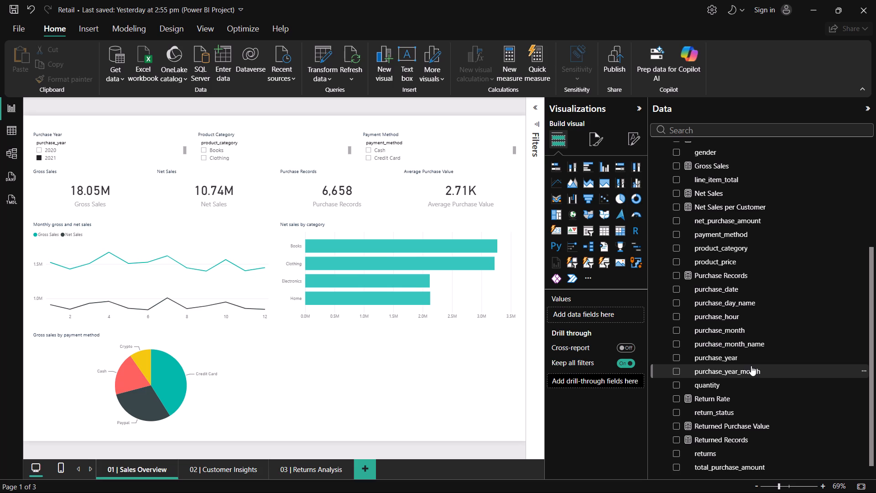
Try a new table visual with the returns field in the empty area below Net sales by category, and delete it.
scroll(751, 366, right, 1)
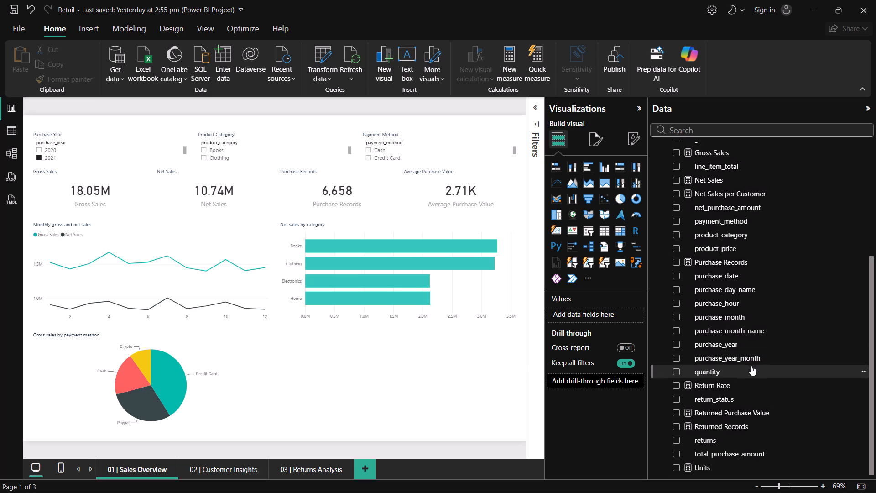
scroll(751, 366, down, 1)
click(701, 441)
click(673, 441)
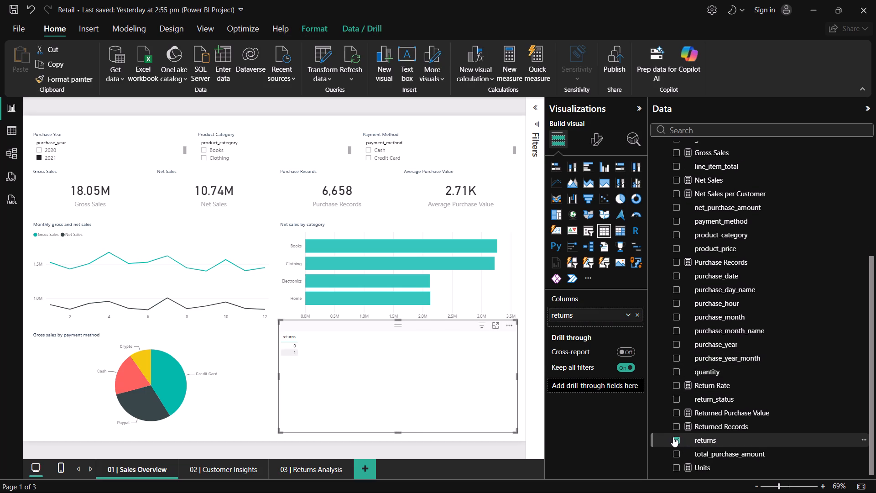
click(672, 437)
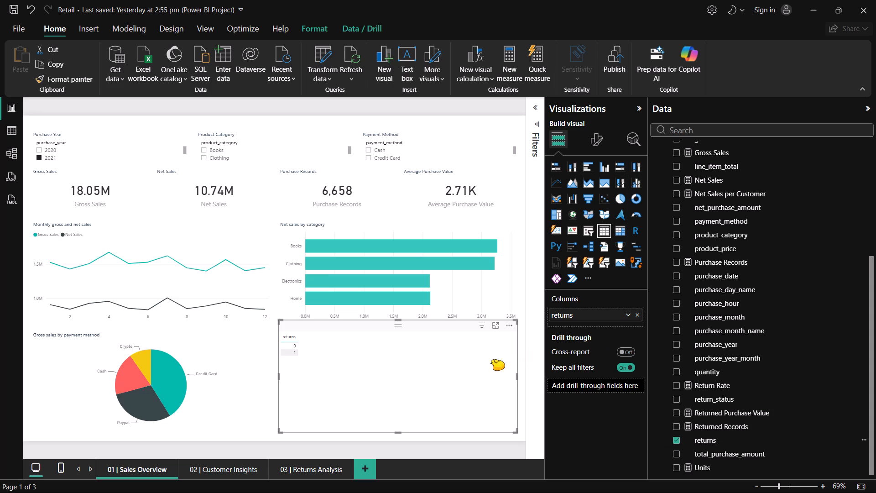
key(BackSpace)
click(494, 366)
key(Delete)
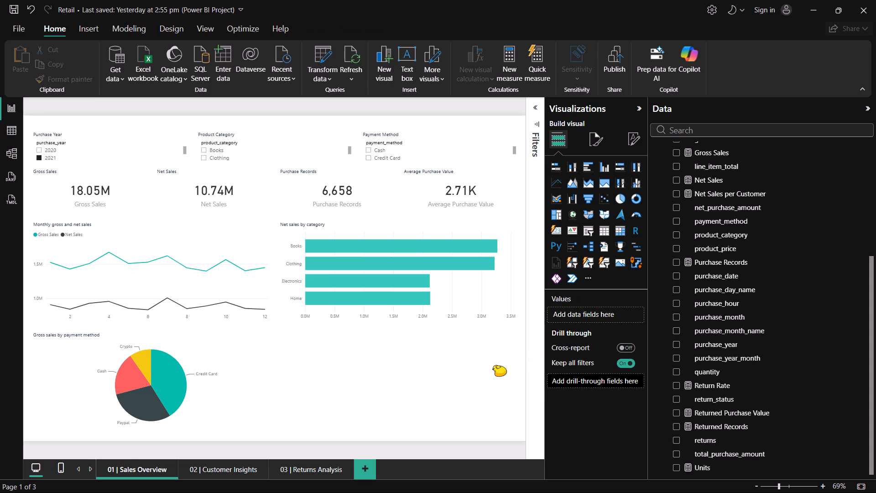
Check the 02 | Customer Insights page and return to 01 | Sales Overview.
scroll(687, 299, up, 3)
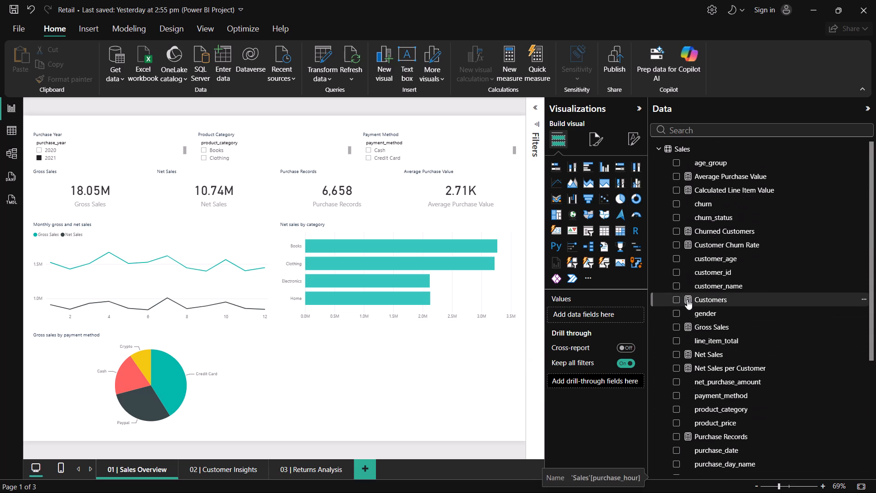
scroll(687, 299, up, 1)
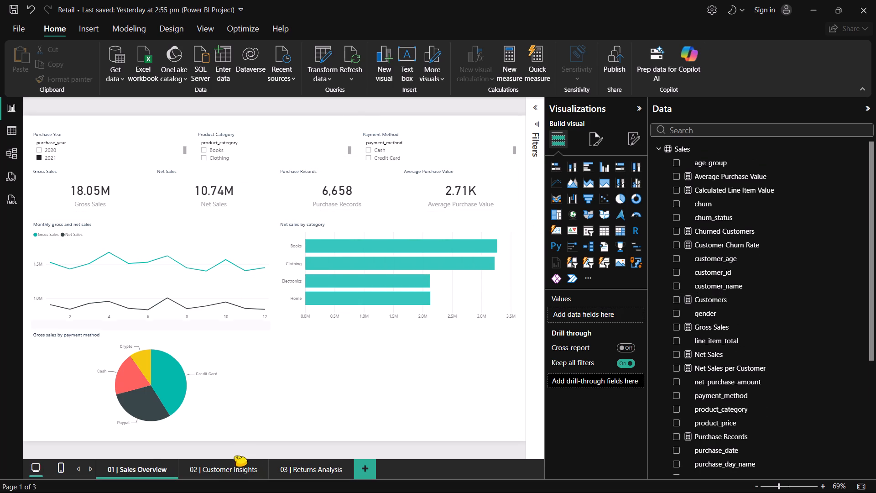
click(227, 466)
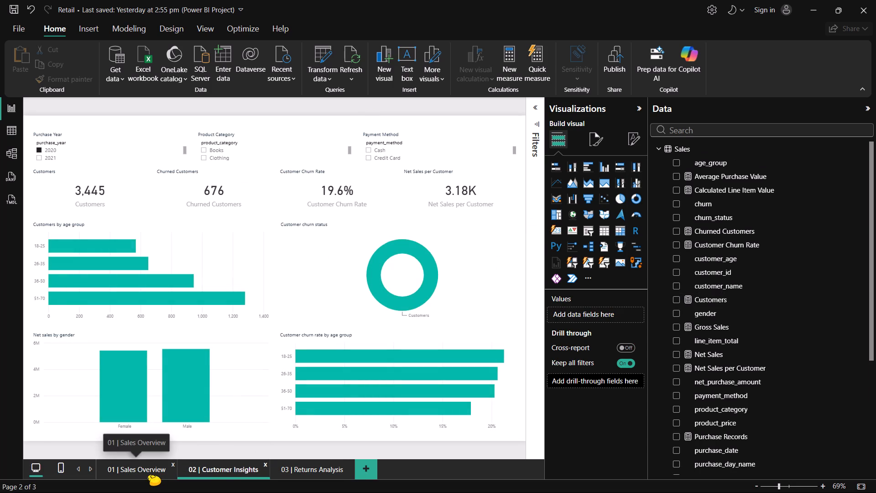
click(144, 471)
Change the Gross sales by payment method pie chart to a donut chart.
click(128, 395)
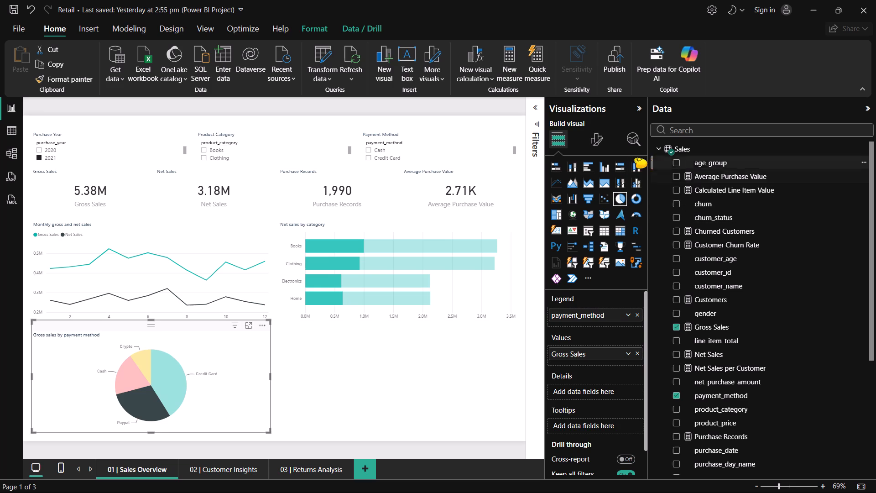
click(631, 196)
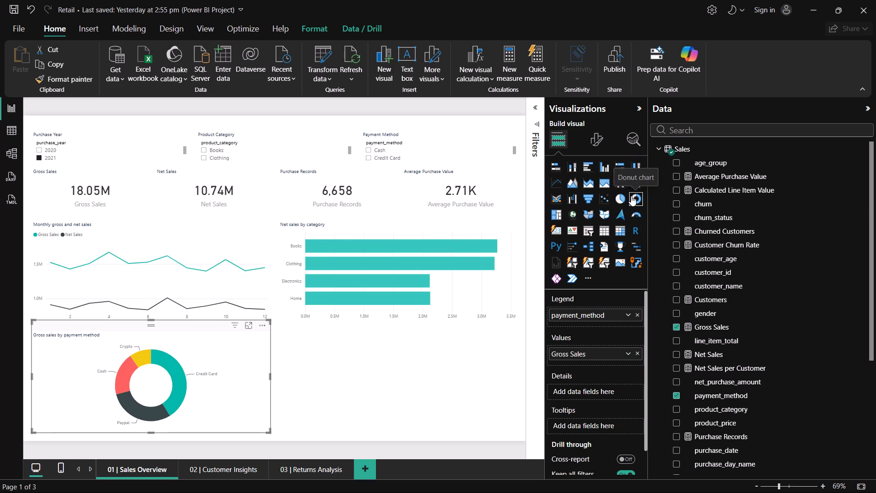
click(384, 373)
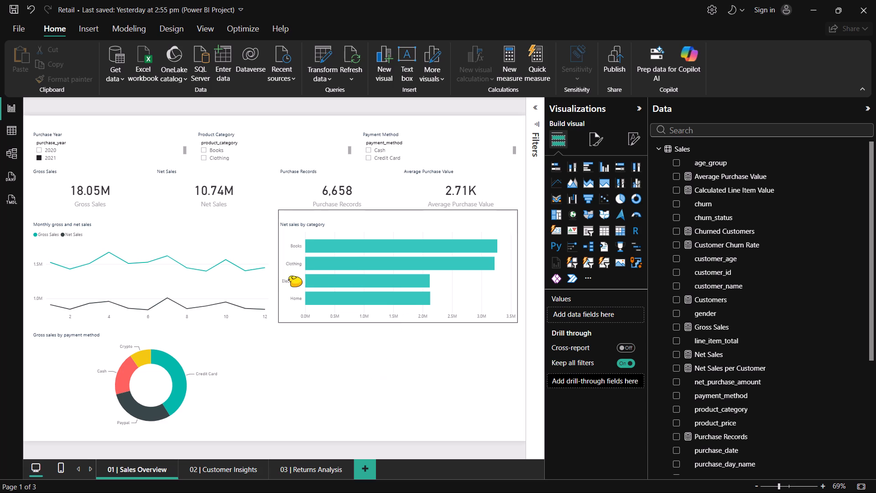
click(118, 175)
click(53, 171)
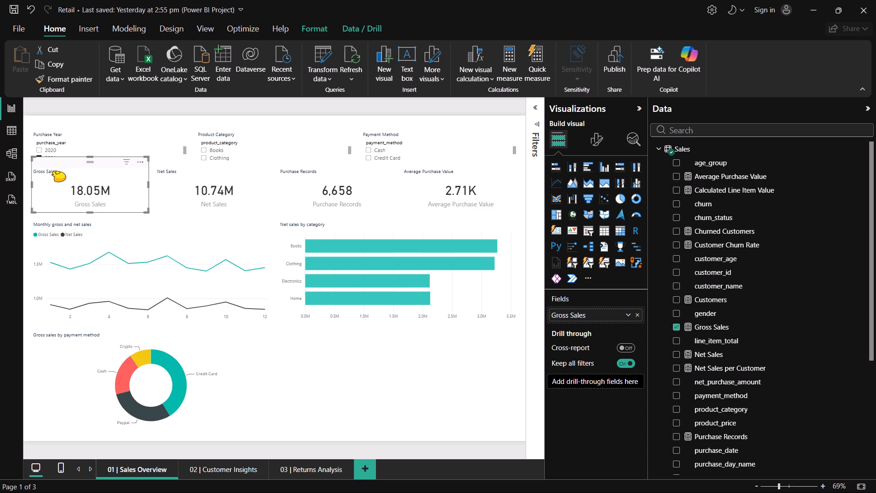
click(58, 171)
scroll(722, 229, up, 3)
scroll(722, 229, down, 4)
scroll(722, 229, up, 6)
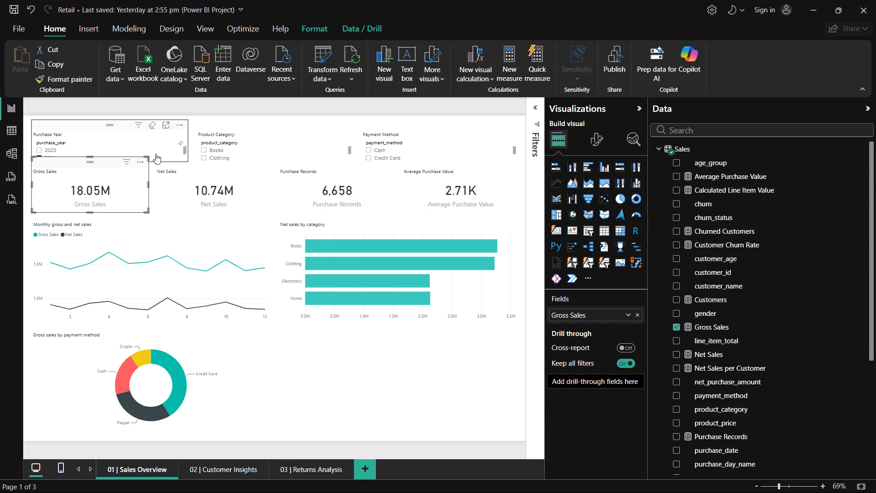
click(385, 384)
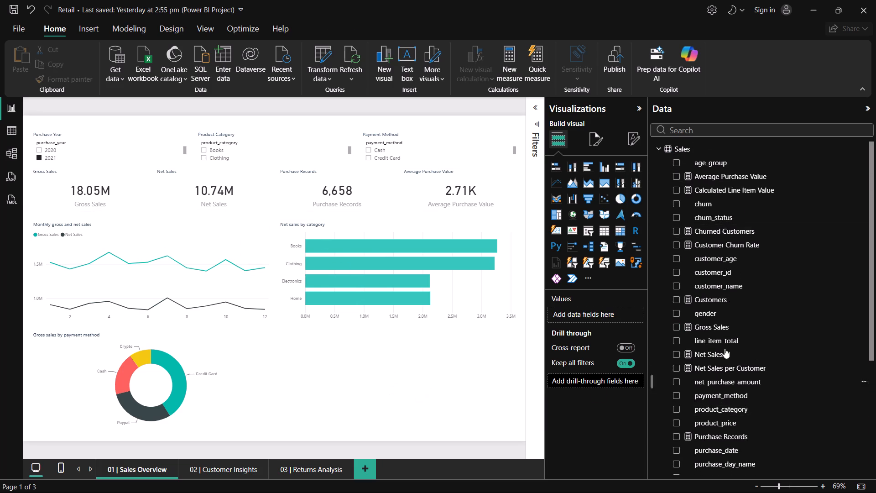
Add a table visual with the gender field in the empty area below Net sales by category.
click(694, 315)
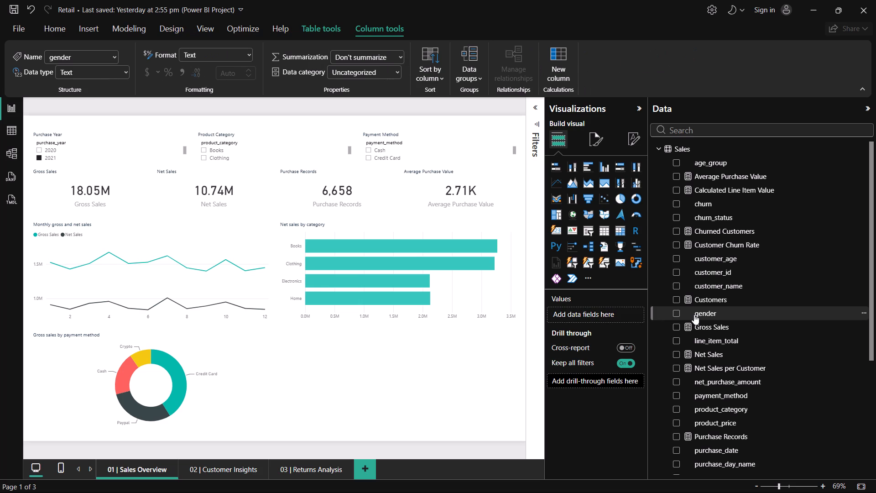
click(677, 315)
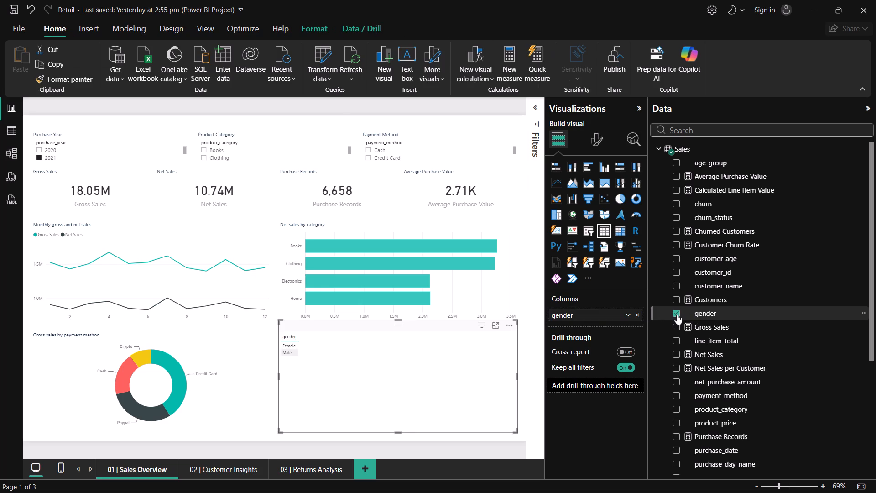
Cross-filter the Sales Overview visuals by Female and Male alternately in the gender table, ending on Male.
click(294, 348)
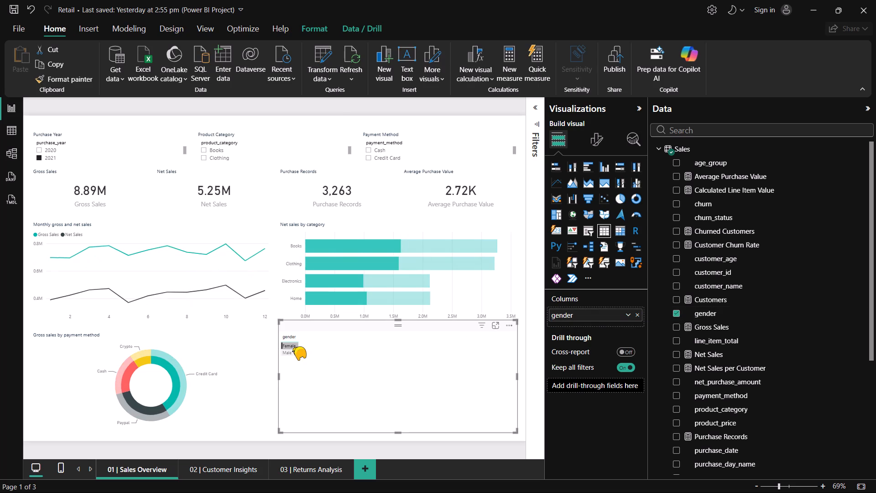
click(286, 353)
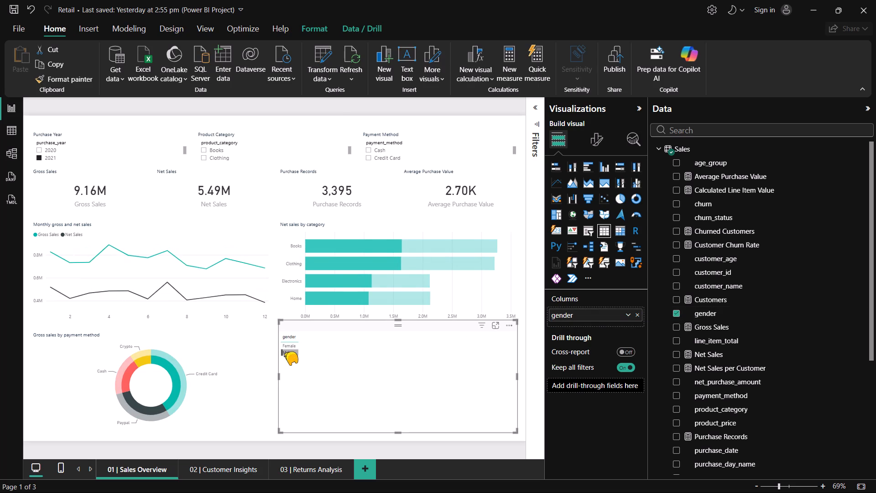
click(290, 346)
click(290, 346)
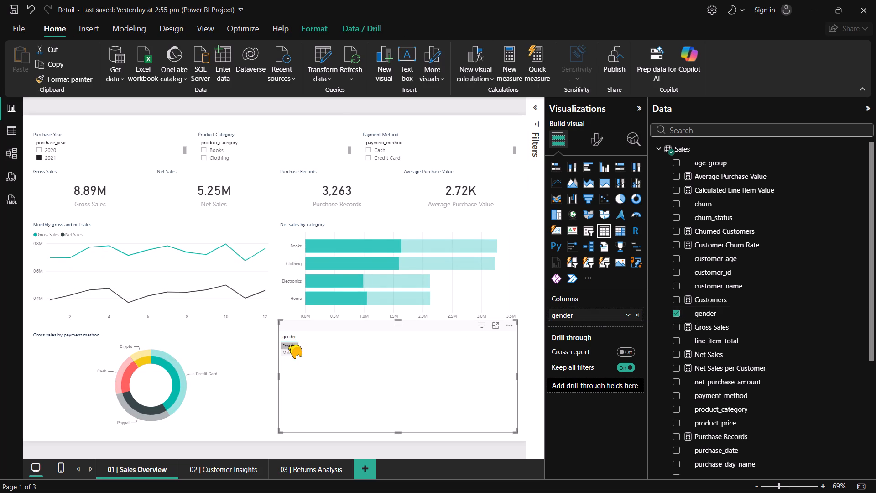
click(292, 351)
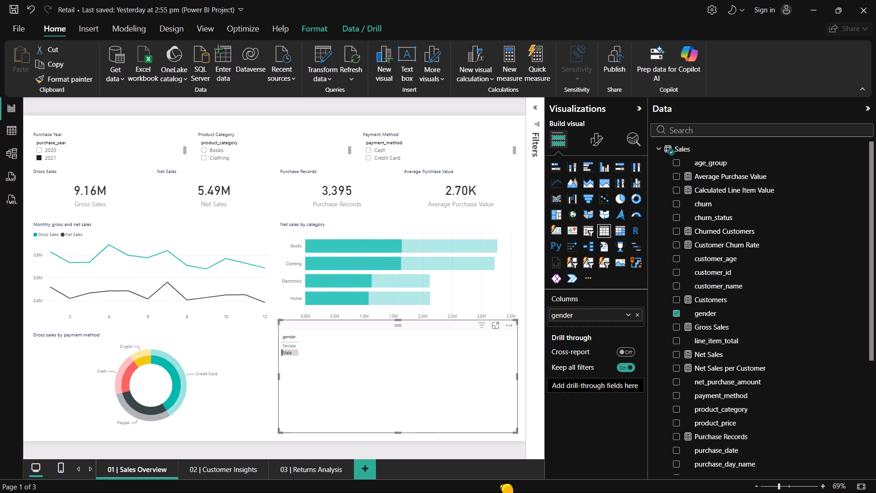
Shrink the gender table to a small visual just around its values, and deselect it.
drag(515, 432, 313, 357)
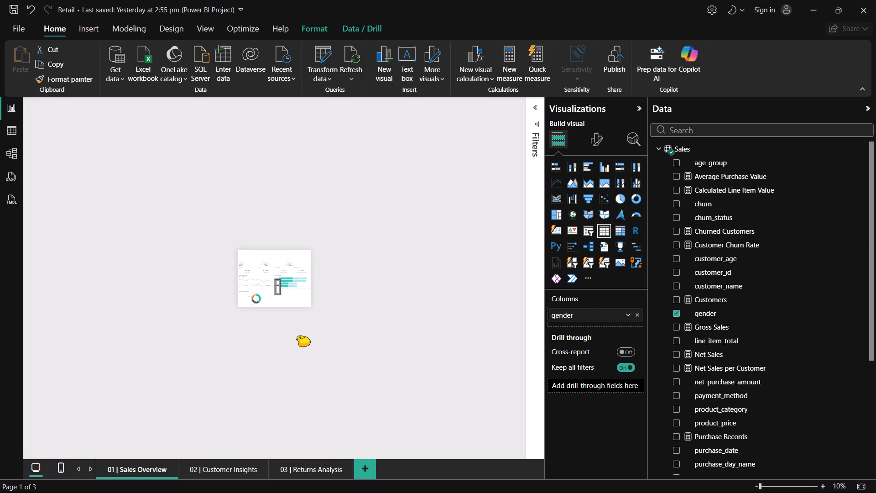
scroll(350, 324, up, 3)
scroll(287, 288, up, 1)
scroll(286, 288, down, 2)
scroll(286, 288, up, 1)
scroll(282, 293, down, 4)
click(295, 297)
scroll(295, 300, down, 4)
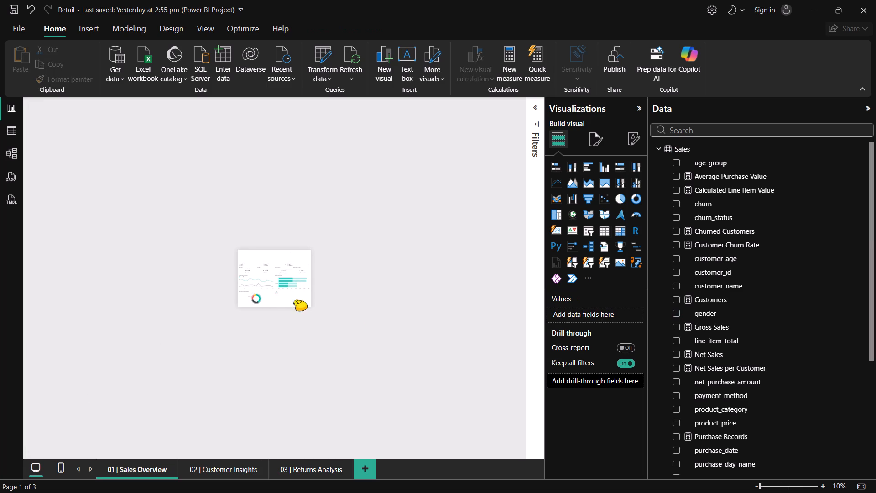
scroll(295, 299, up, 4)
scroll(295, 298, down, 2)
scroll(295, 298, up, 1)
scroll(295, 298, down, 3)
scroll(295, 298, up, 1)
ctrl+scroll(295, 289, up, 3)
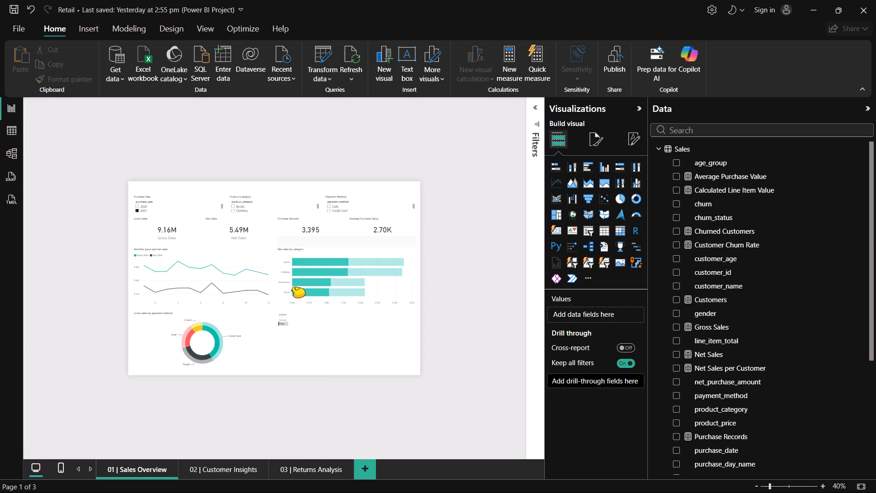
Clear the gender cross-filter and delete the gender table below Net sales by category.
ctrl+scroll(293, 287, down, 2)
ctrl+scroll(293, 287, up, 5)
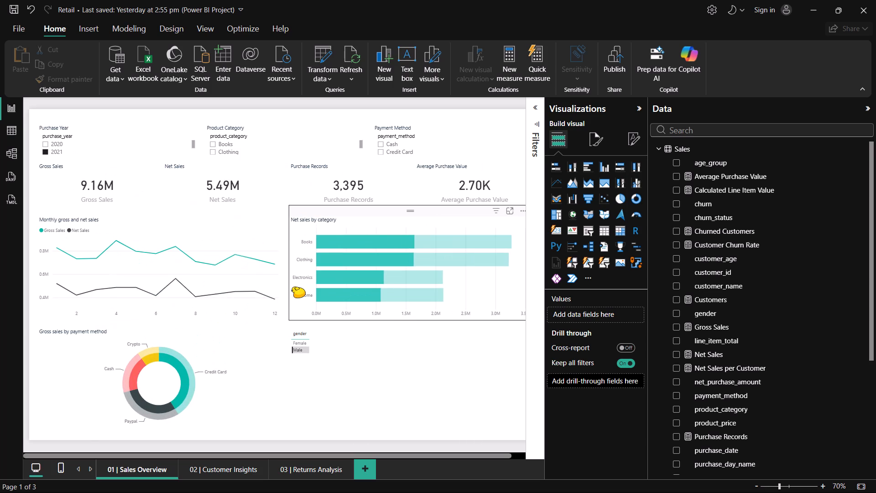
click(293, 345)
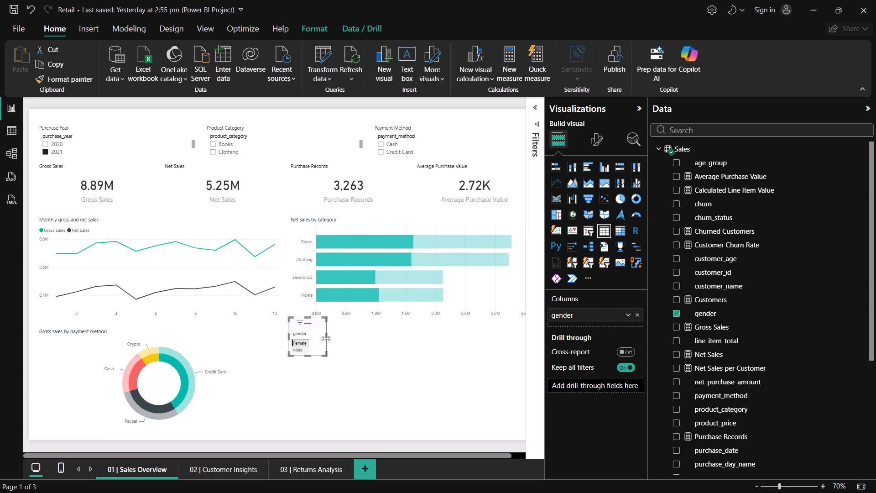
drag(327, 336, 328, 341)
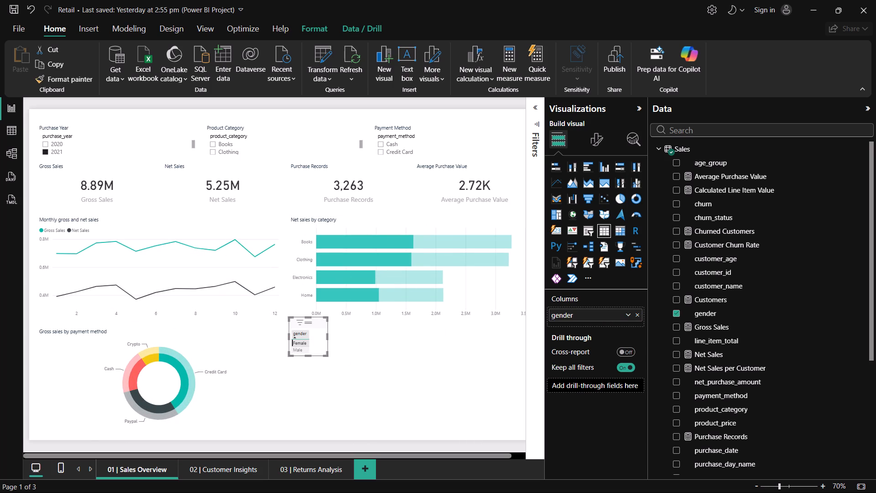
drag(315, 336, 365, 374)
click(311, 335)
drag(312, 335, 327, 362)
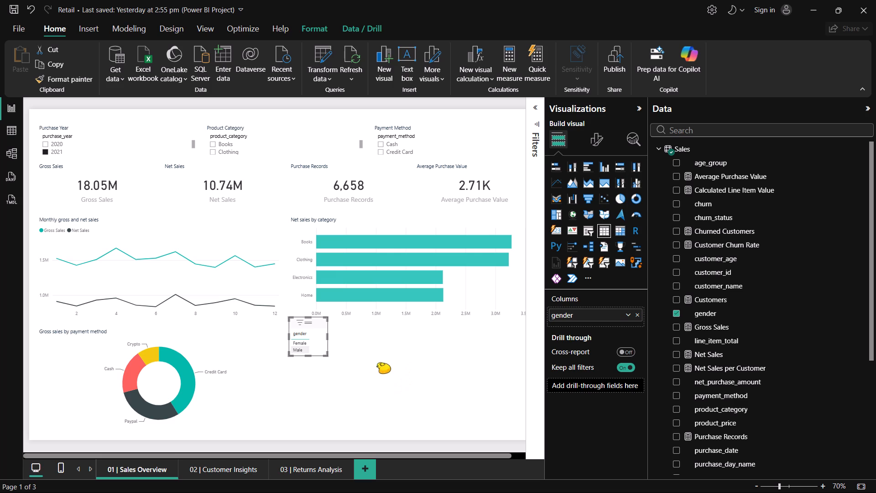
double_click(312, 342)
key(Delete)
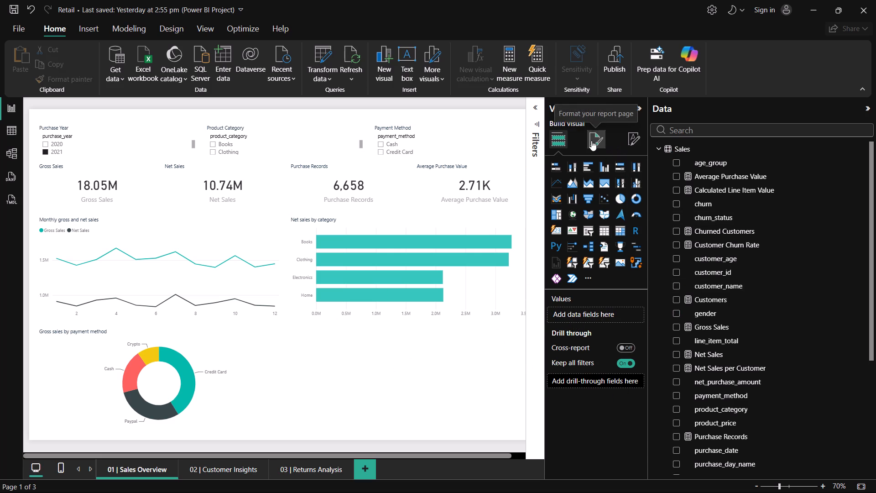
Clear 2021 in the Purchase Year slicer and switch between years, ending with only 2020 selected.
click(45, 149)
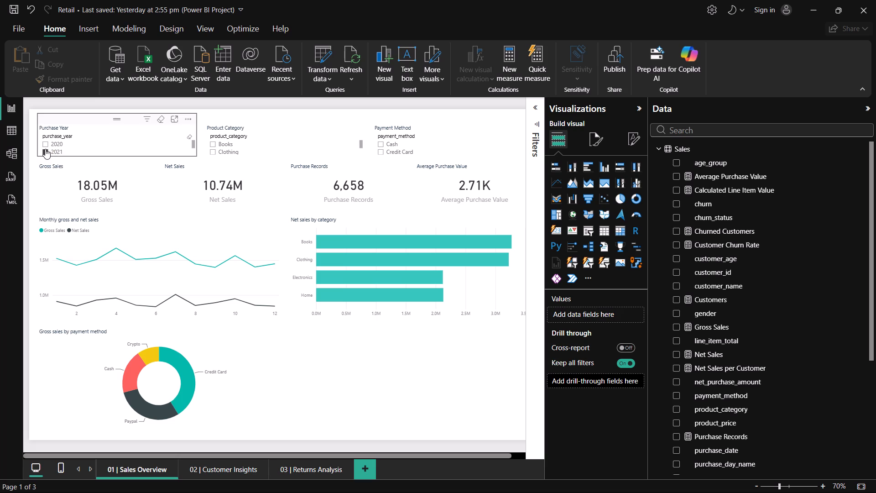
click(365, 399)
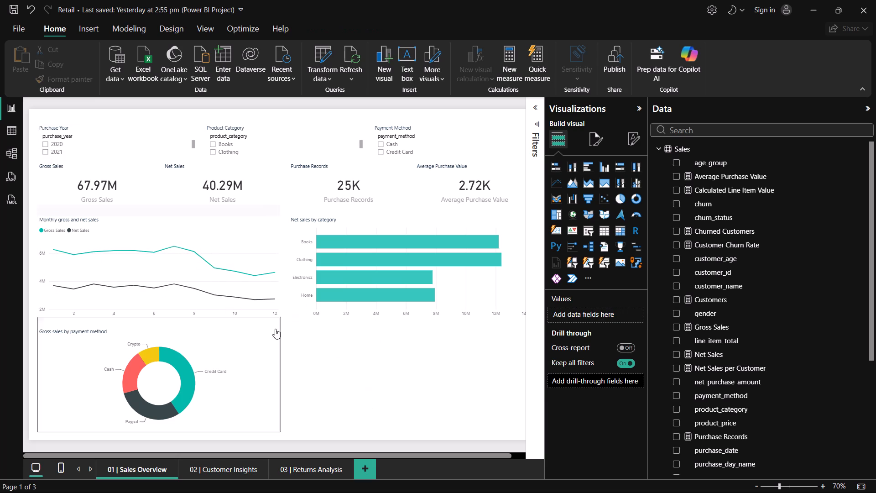
click(42, 144)
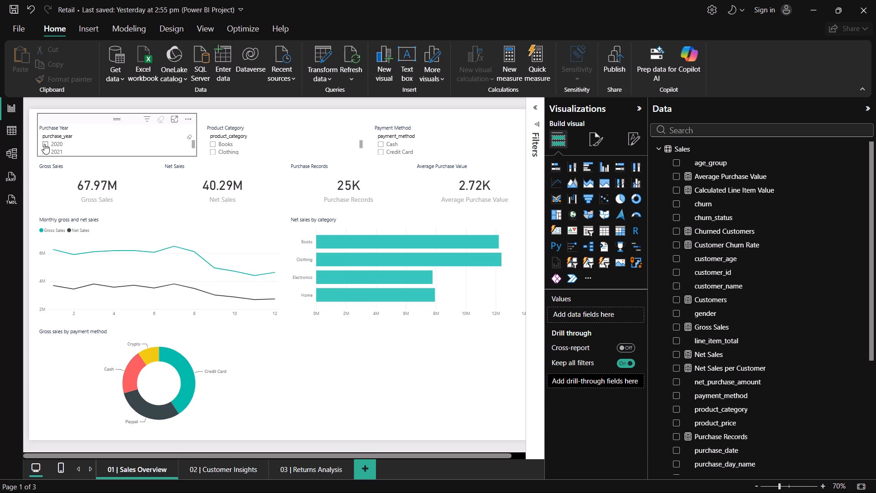
click(43, 152)
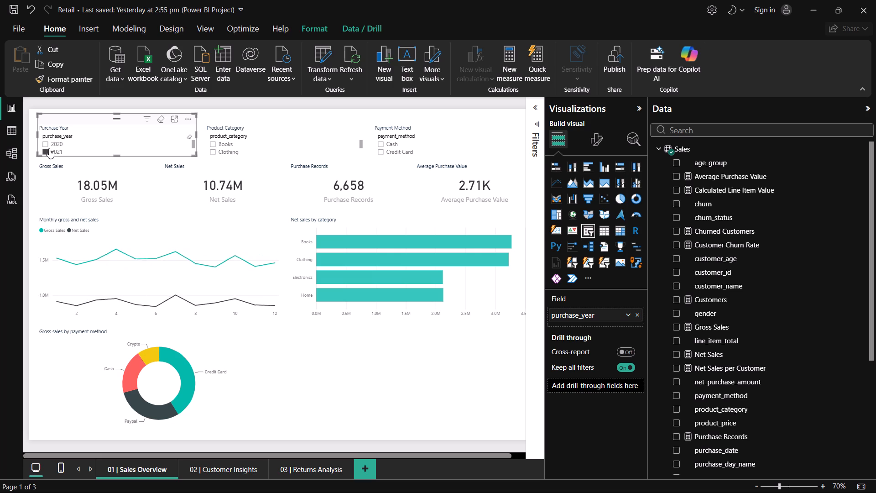
click(43, 140)
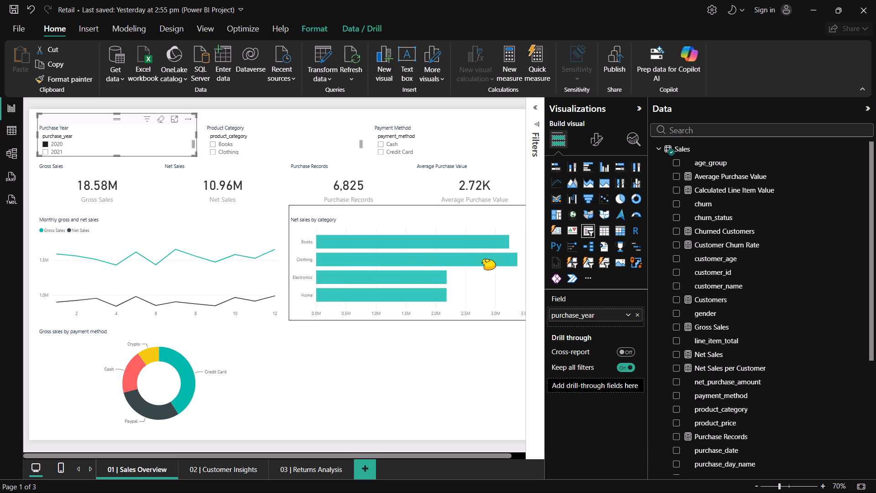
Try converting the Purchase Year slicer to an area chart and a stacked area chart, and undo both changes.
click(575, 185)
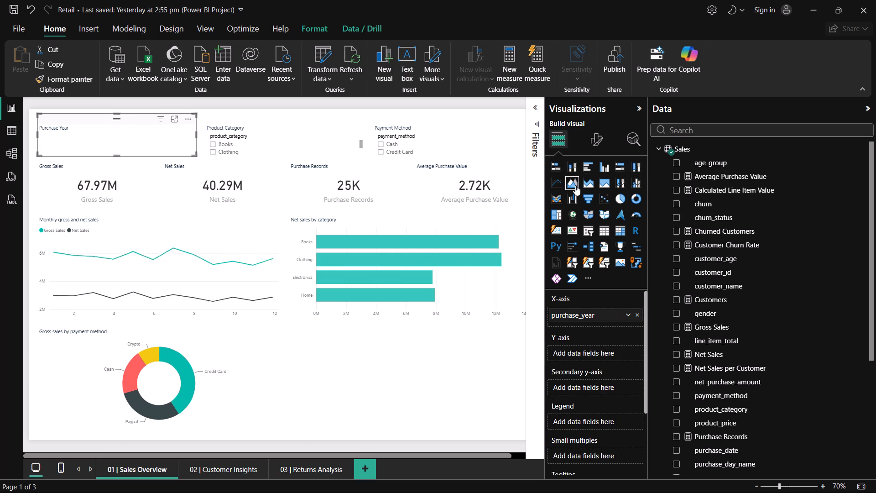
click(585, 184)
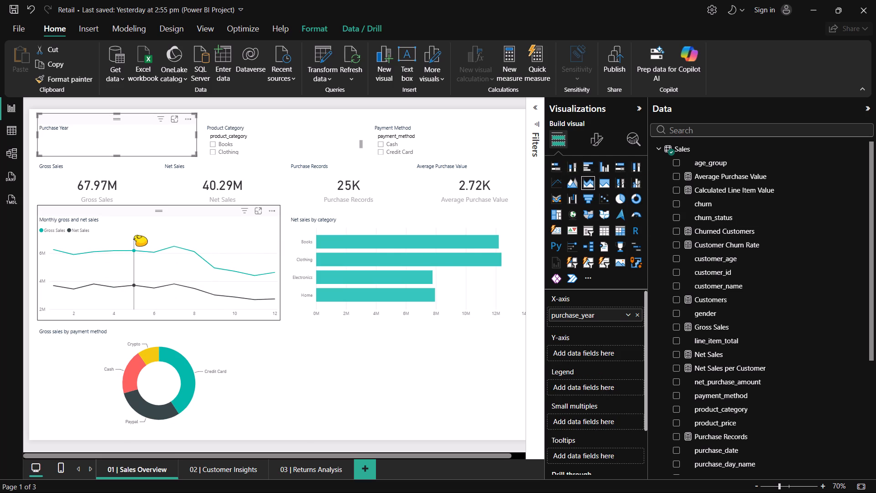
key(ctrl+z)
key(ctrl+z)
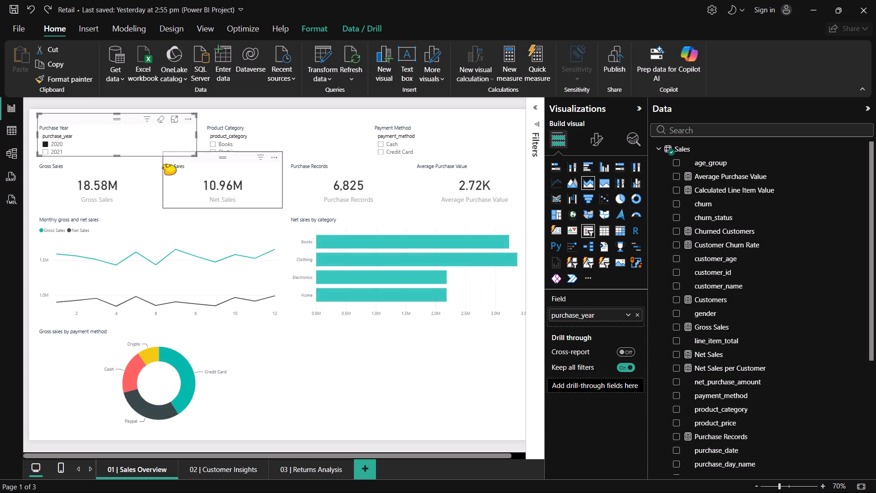
Change the Monthly gross and net sales line chart to an area chart and deselect it.
click(346, 372)
click(198, 270)
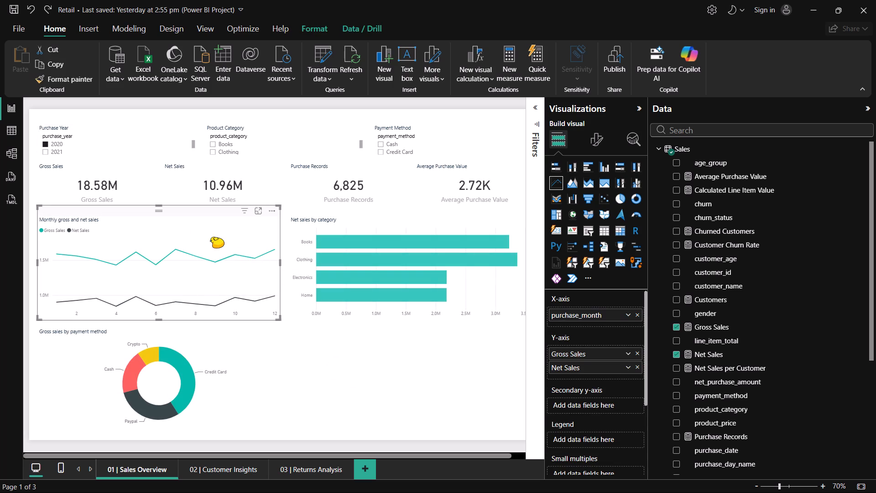
click(574, 184)
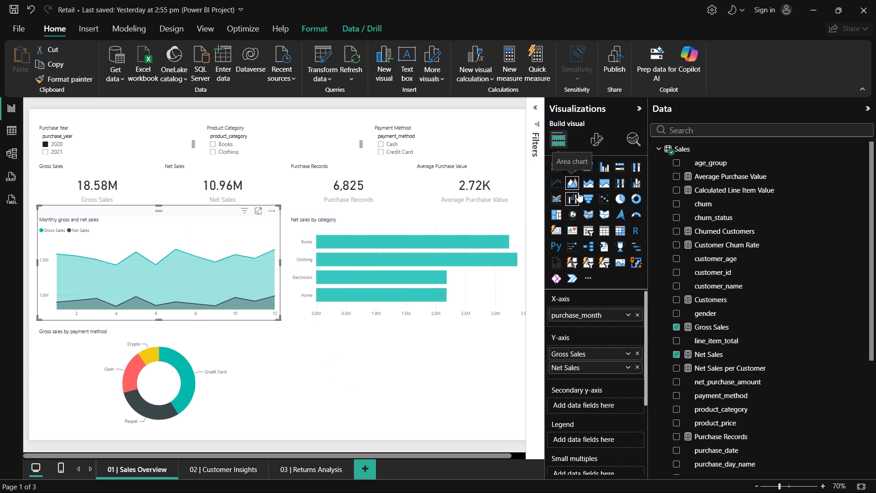
click(370, 396)
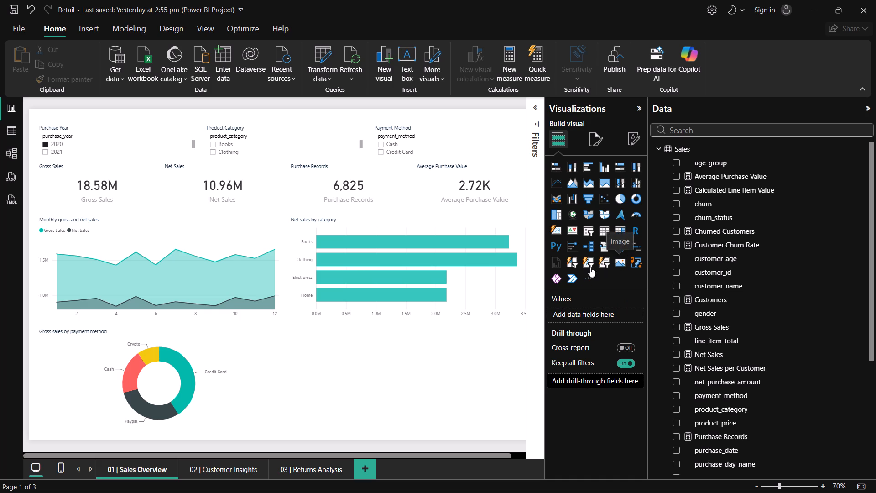
Color the Clothing bar in Net sales by category dark grey #5f6b6d (Theme color 2, 20% lighter).
click(472, 289)
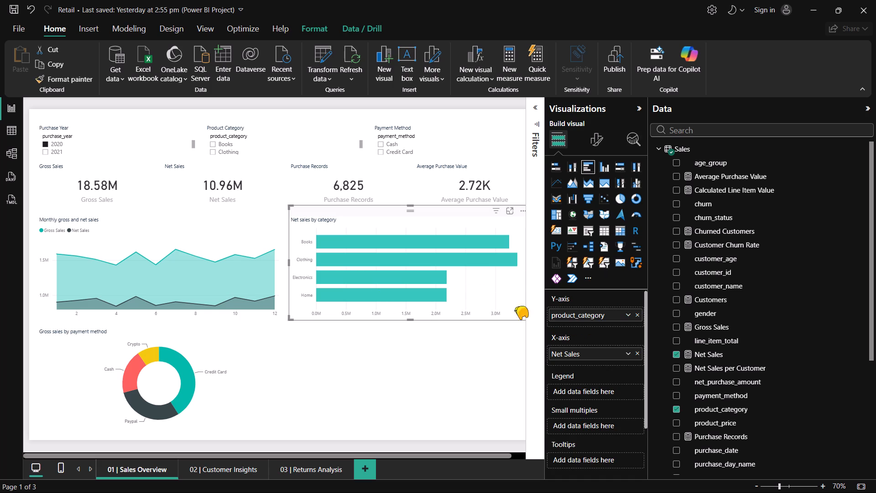
click(598, 142)
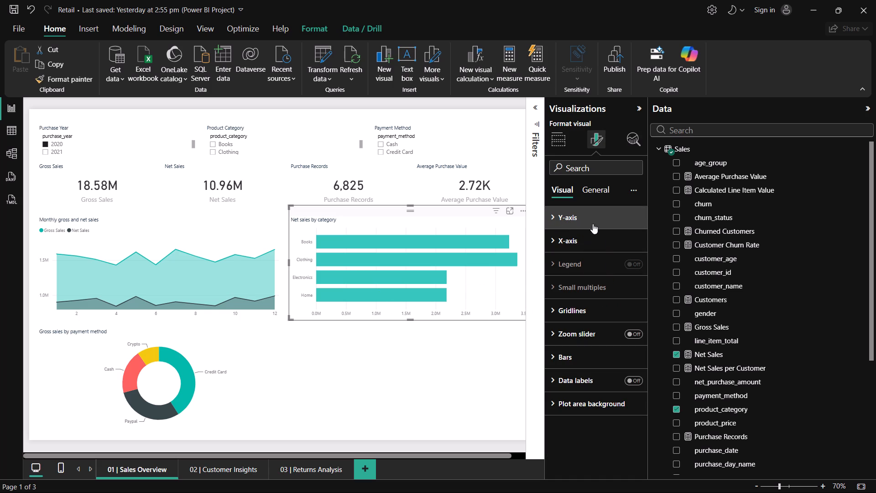
click(582, 357)
scroll(594, 371, down, 2)
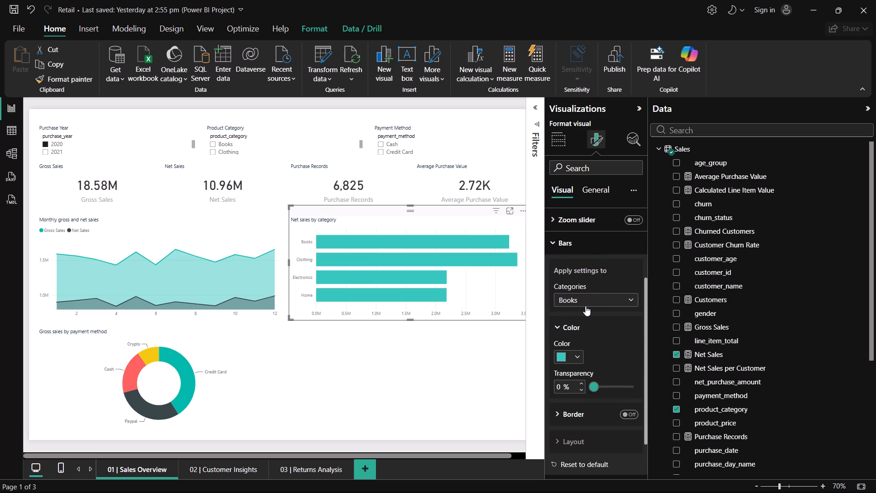
click(596, 301)
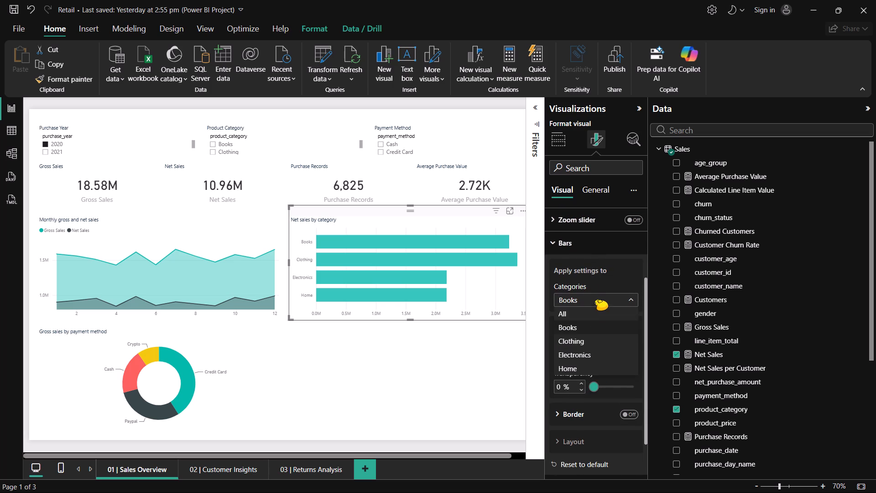
click(576, 339)
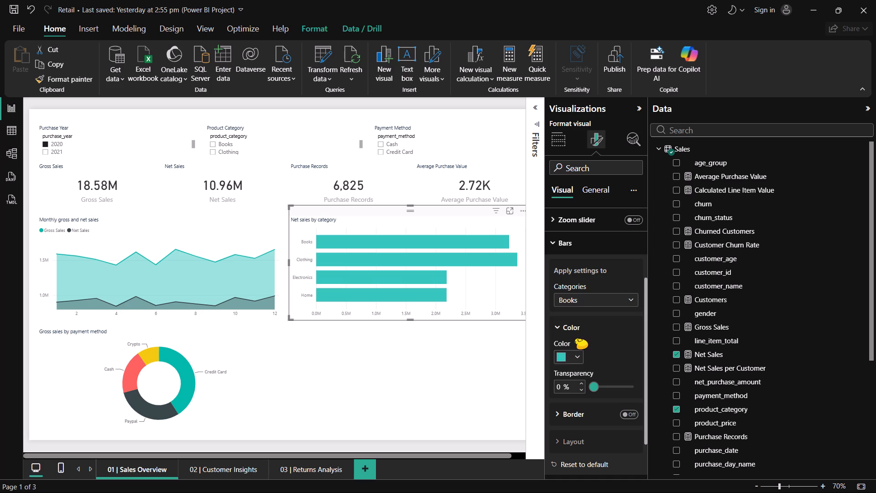
click(573, 354)
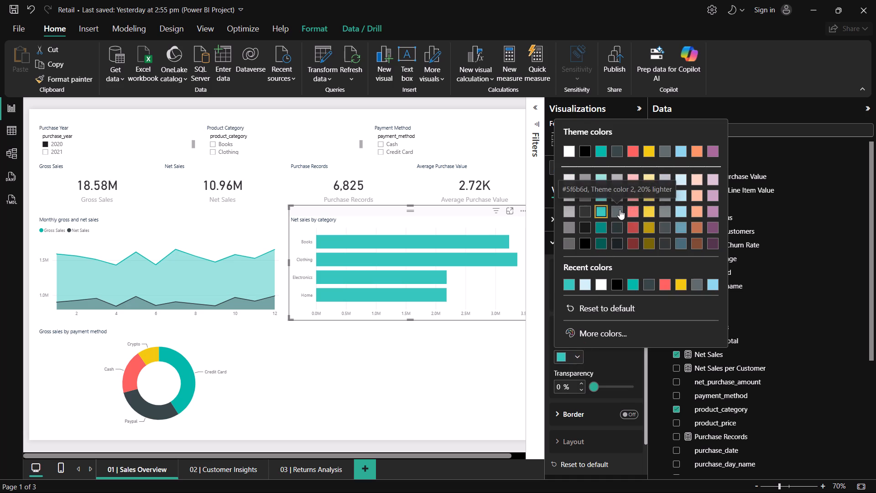
click(620, 210)
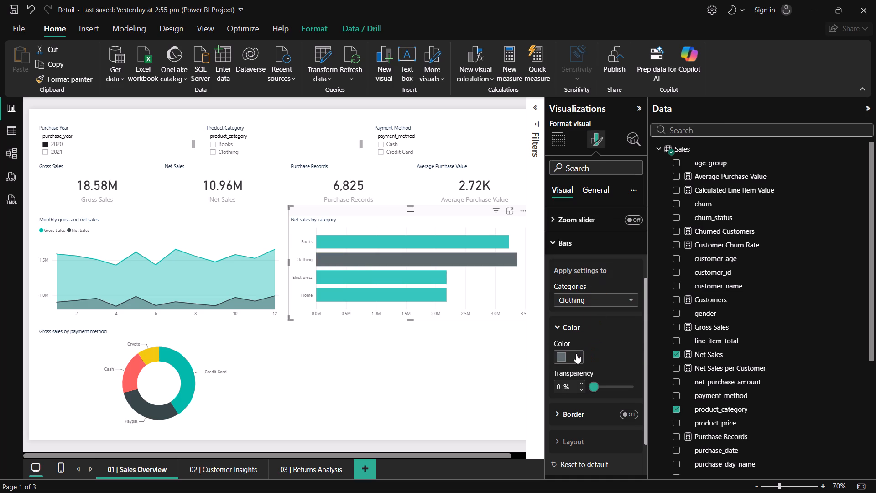
click(576, 353)
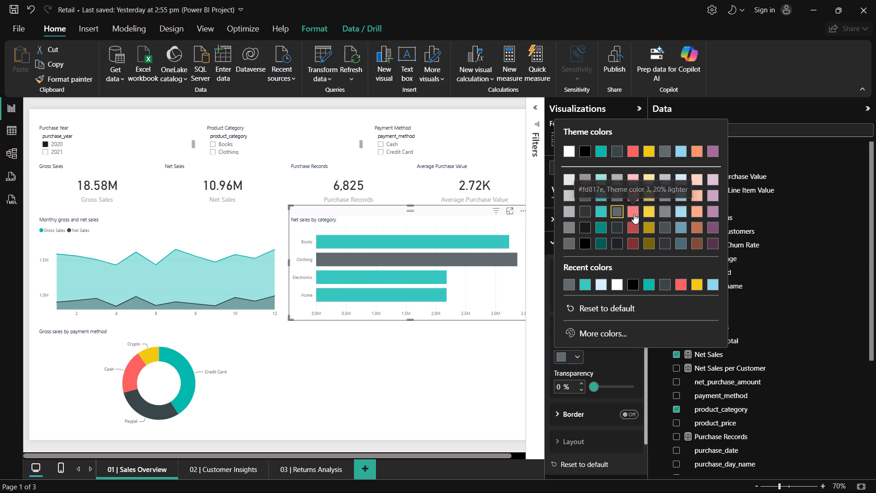
click(589, 363)
Color the Electronics bar in Net sales by category light red #fd817e (Theme color 3, 20% lighter).
click(589, 296)
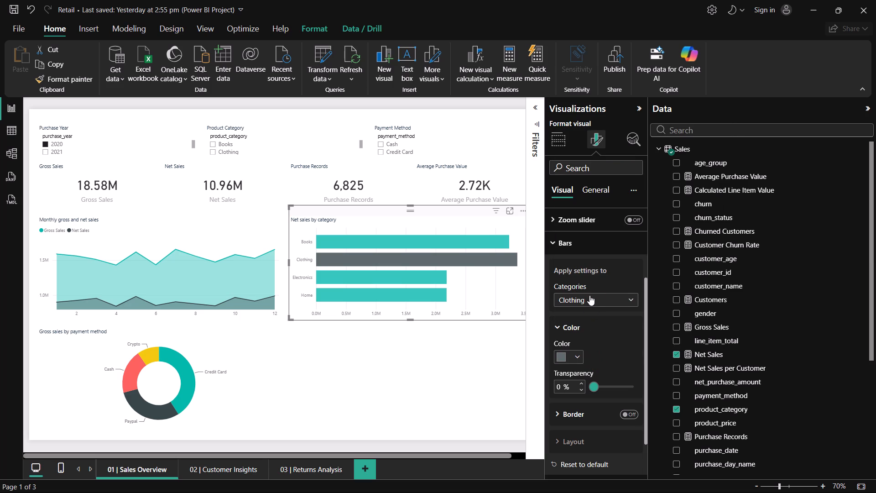
click(580, 353)
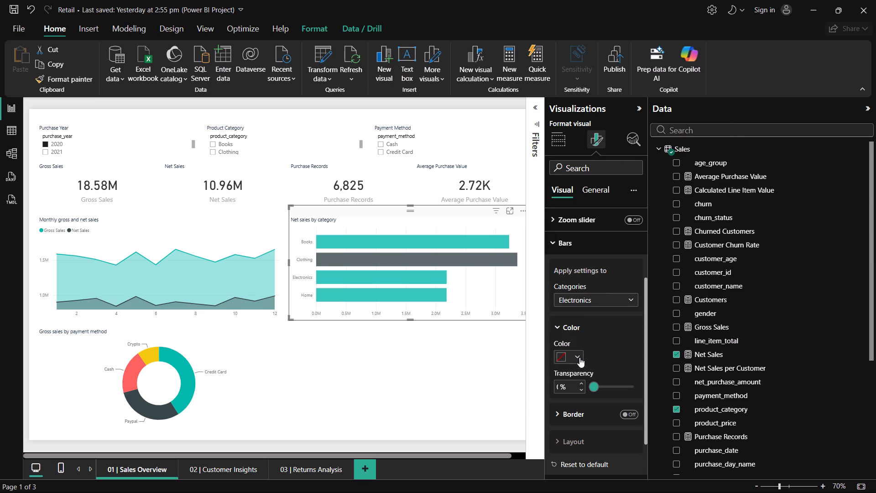
click(577, 356)
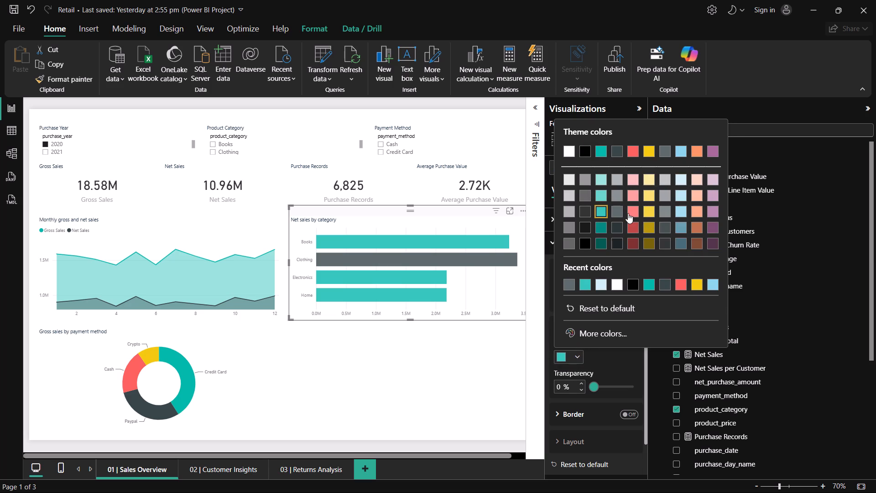
click(630, 212)
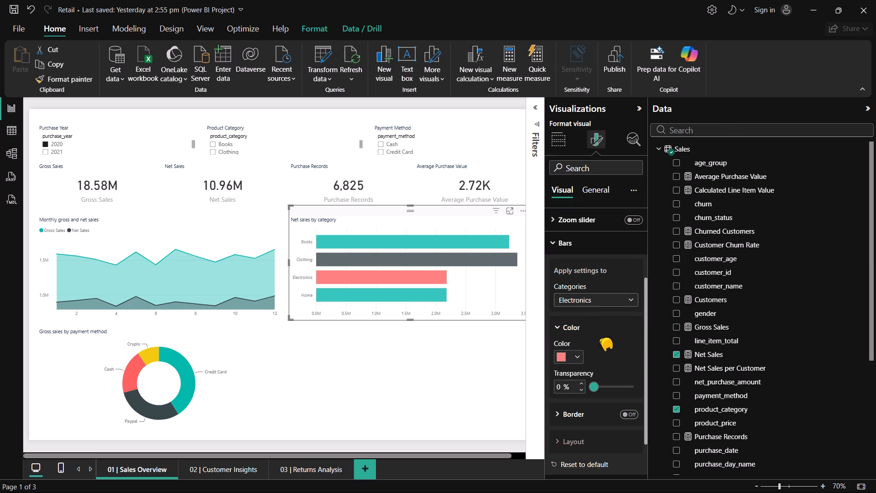
Color the Home bar in Net sales by category with the 20% lighter shade of the yellow theme color.
click(595, 294)
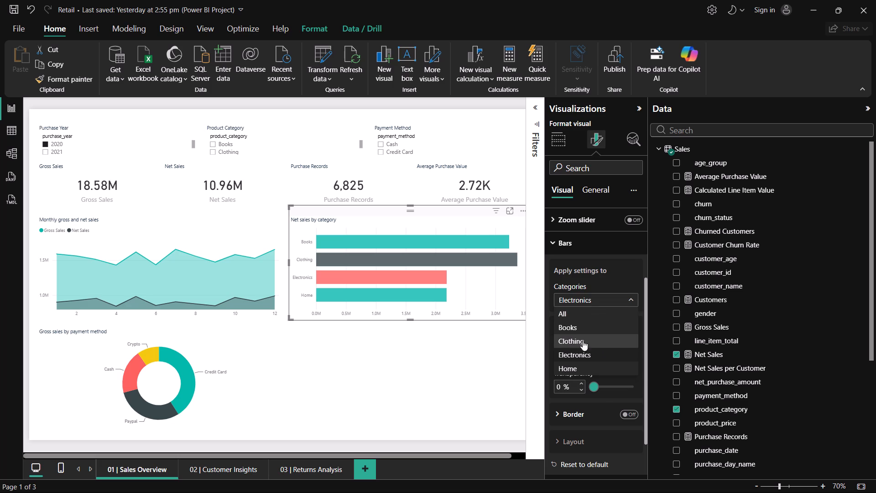
scroll(577, 365, down, 2)
click(578, 364)
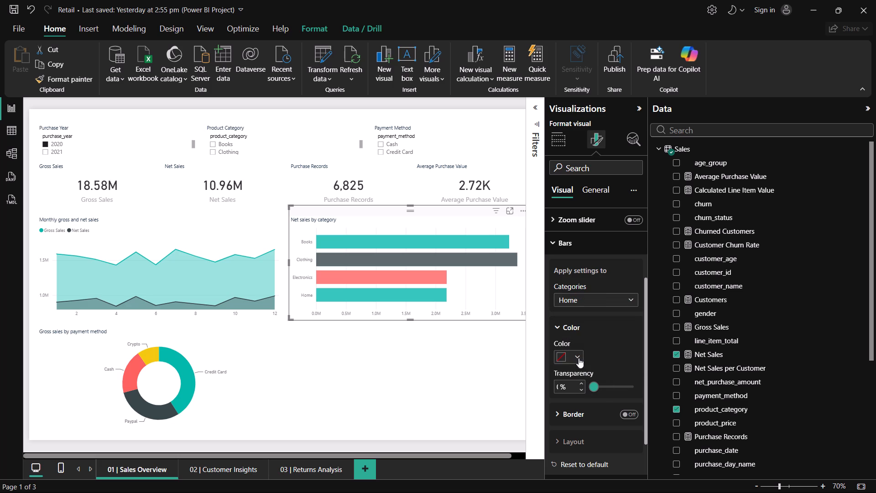
click(578, 354)
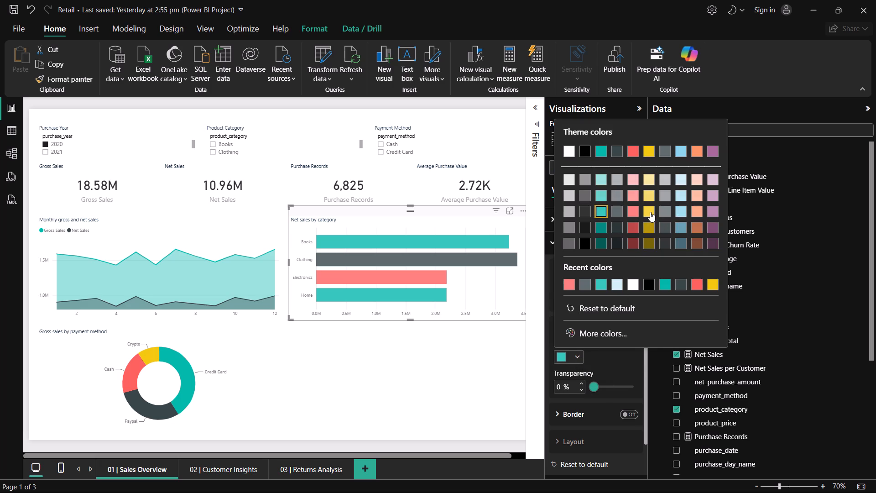
click(650, 212)
click(609, 333)
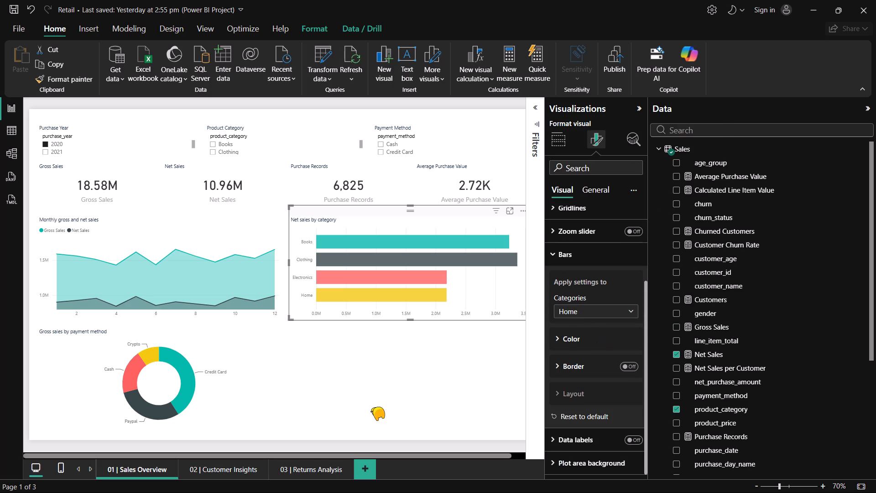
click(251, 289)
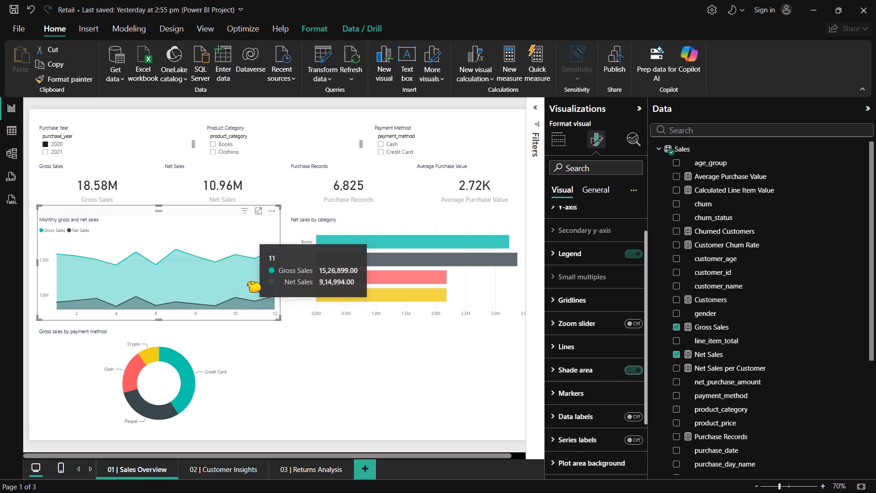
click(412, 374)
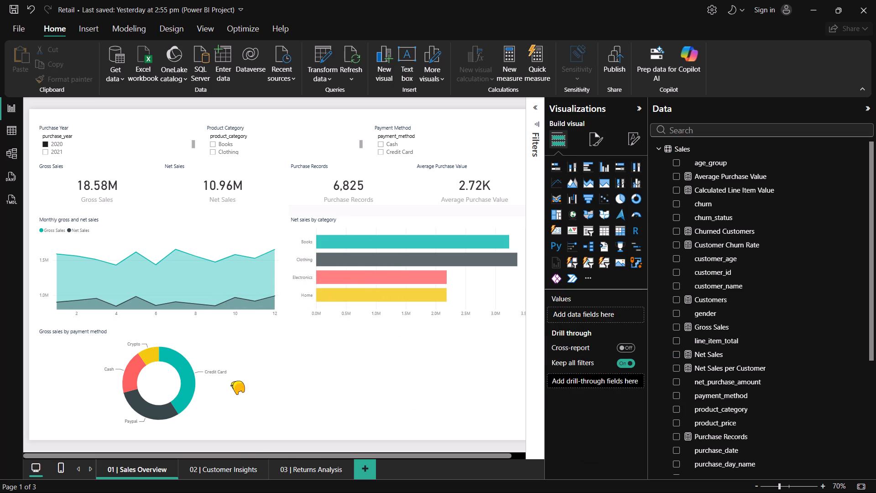
Recolor the Home bar in Net sales by category with the 20% lighter shade of the teal theme color.
click(475, 288)
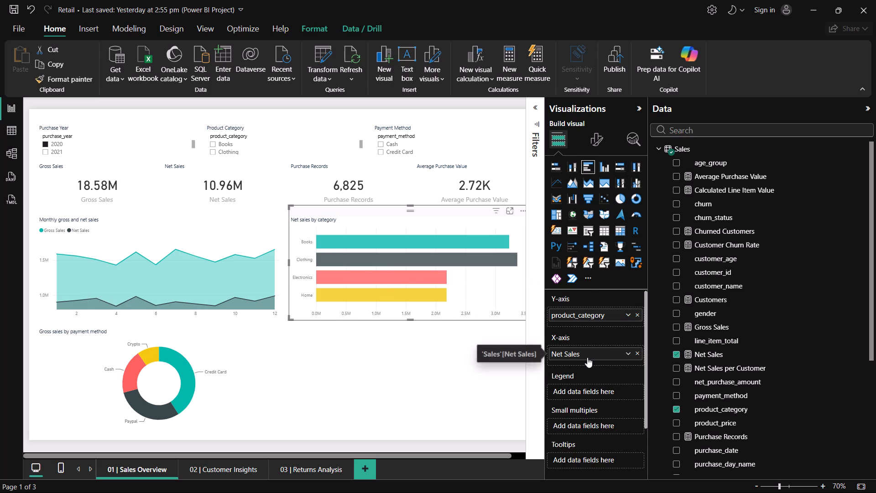
scroll(587, 363, down, 4)
click(595, 148)
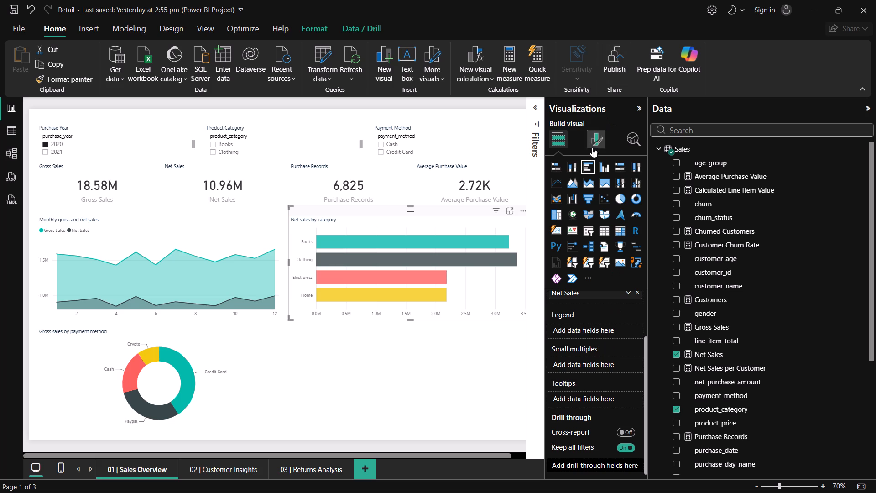
click(592, 147)
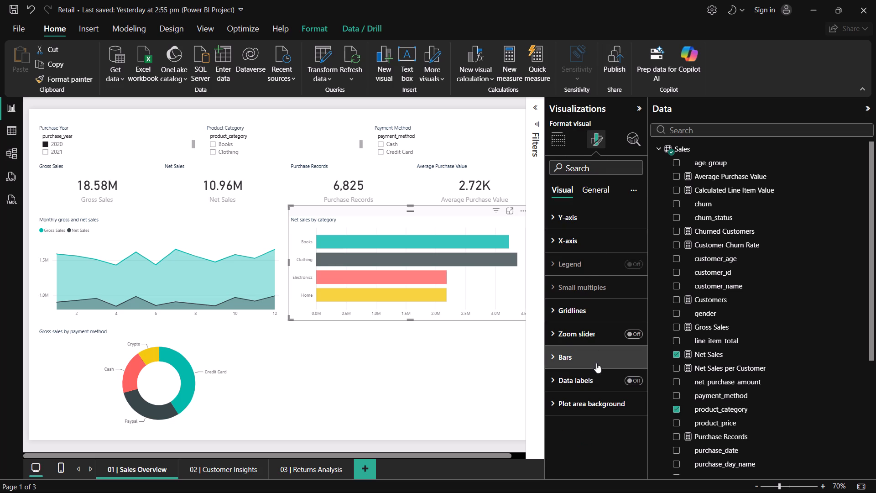
click(596, 363)
scroll(584, 404, down, 2)
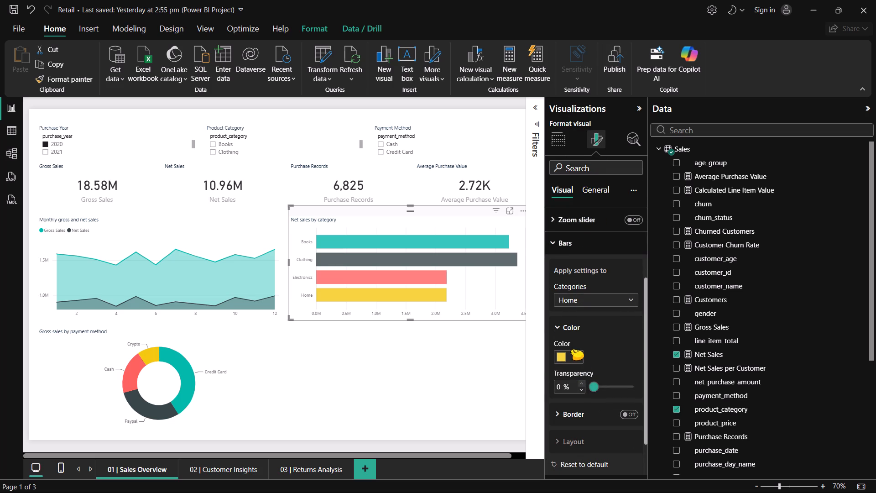
click(573, 357)
click(603, 209)
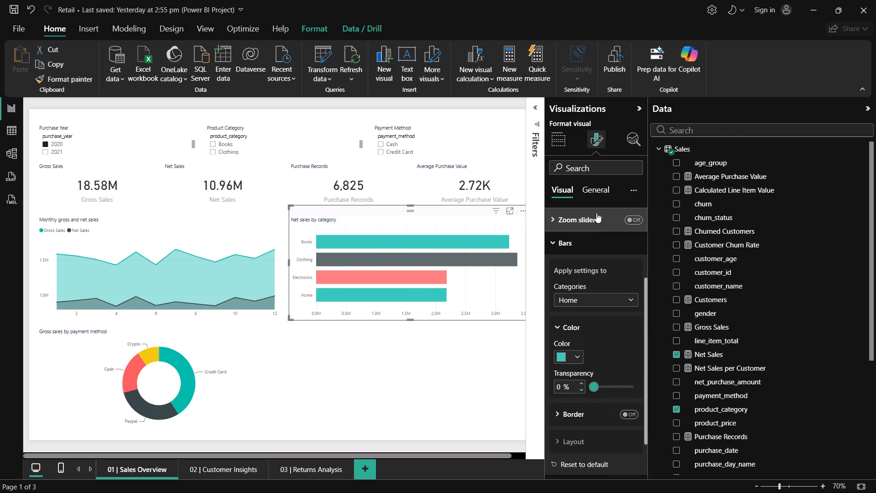
Recolor the Clothing bar in Net sales by category with the same 20% lighter teal shade.
click(579, 300)
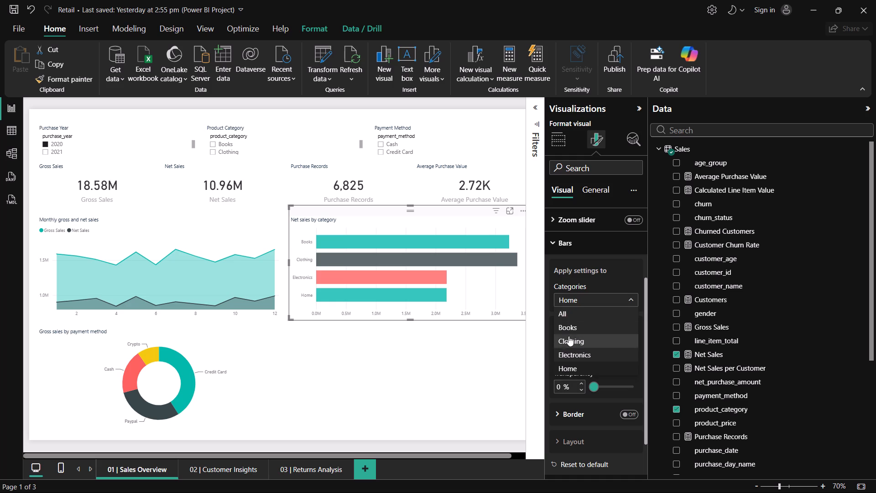
click(577, 340)
click(584, 301)
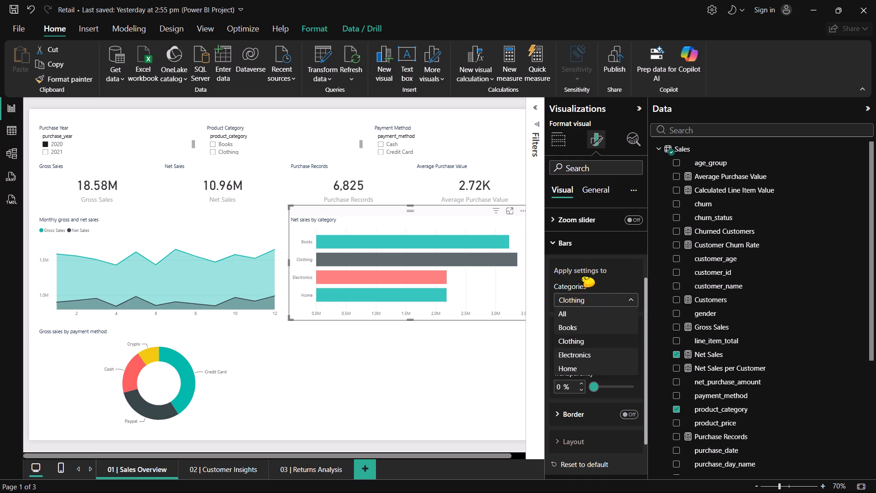
click(590, 292)
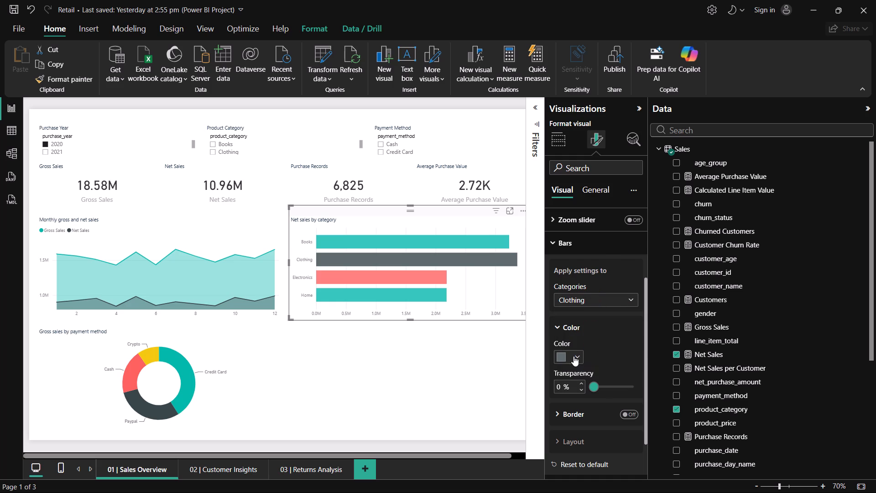
click(574, 356)
click(597, 207)
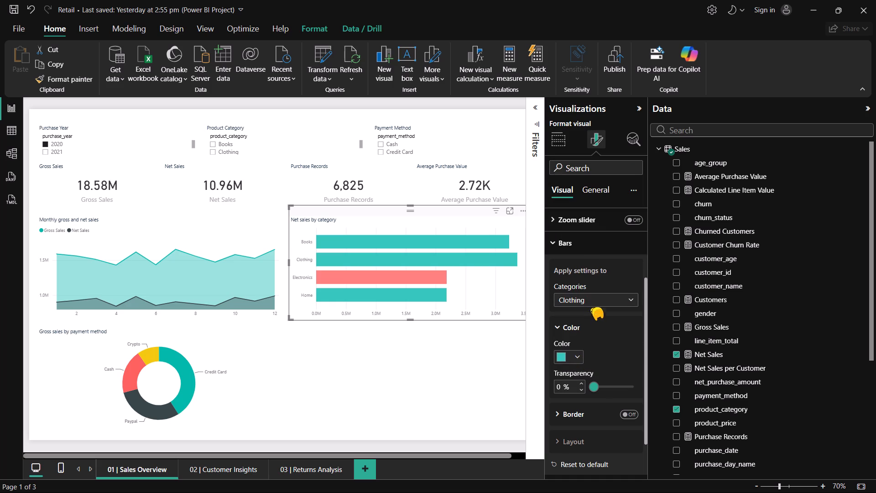
Recolor the Electronics bar in Net sales by category with the same 20% lighter teal shade and deselect the chart.
click(593, 299)
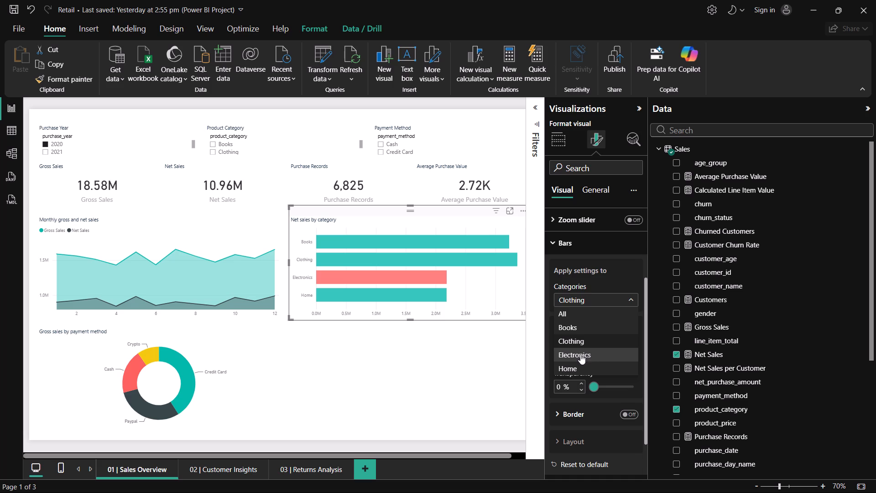
click(580, 354)
click(574, 353)
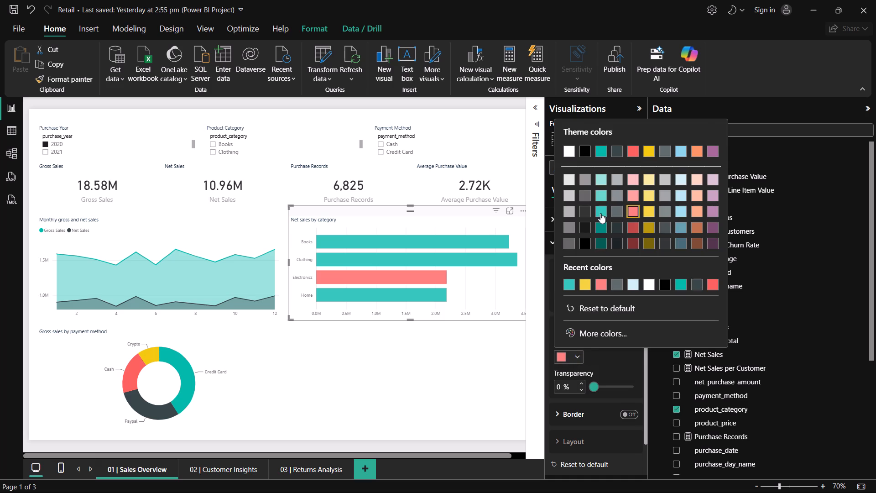
click(600, 213)
click(617, 348)
click(459, 367)
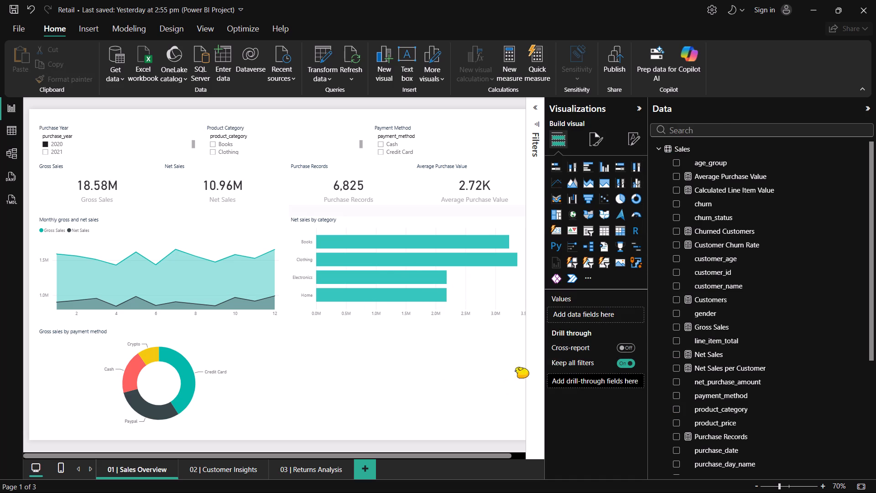
Filter the Sales Overview page by the Cash payment method to check how the visuals respond, and clear the filter.
click(380, 142)
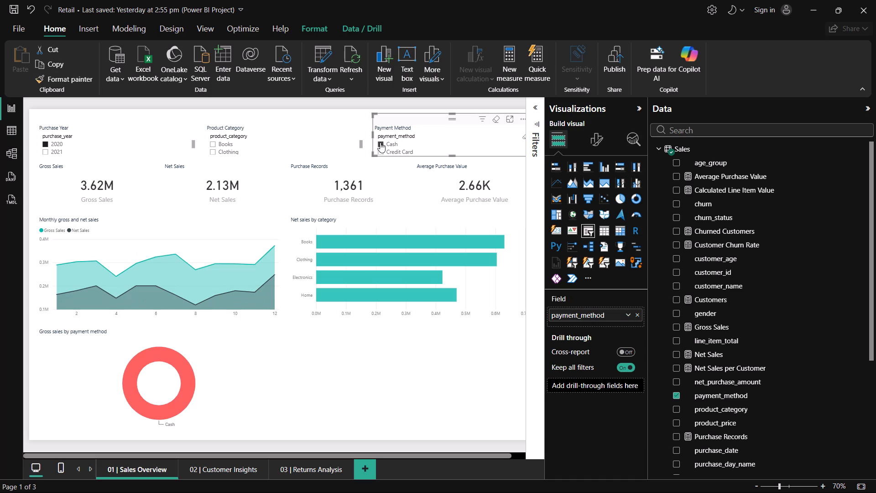
click(380, 142)
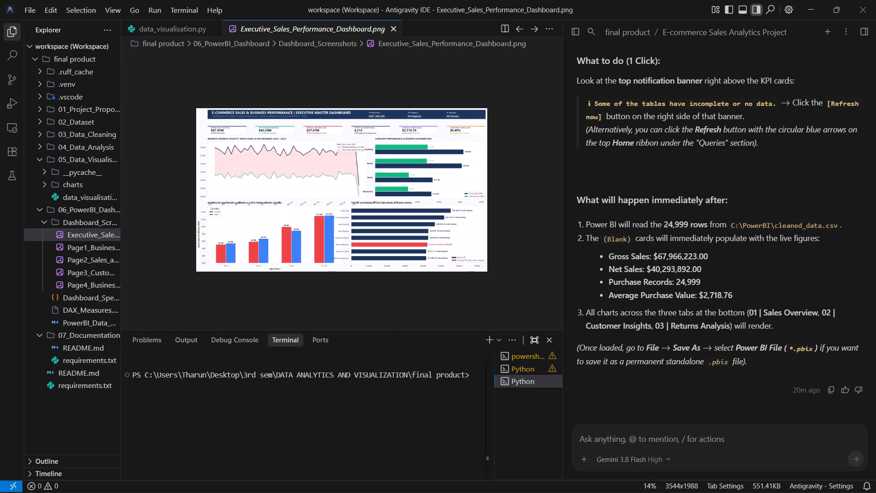
drag(178, 246, 282, 252)
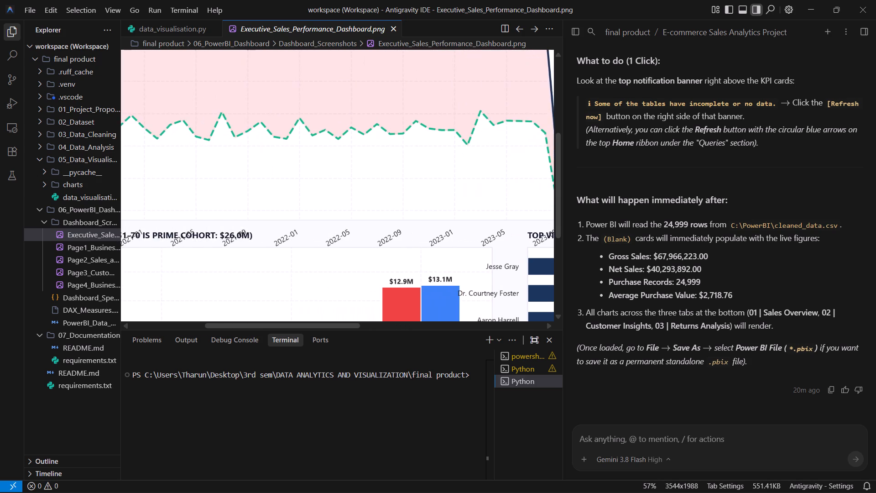
scroll(214, 241, right, 5)
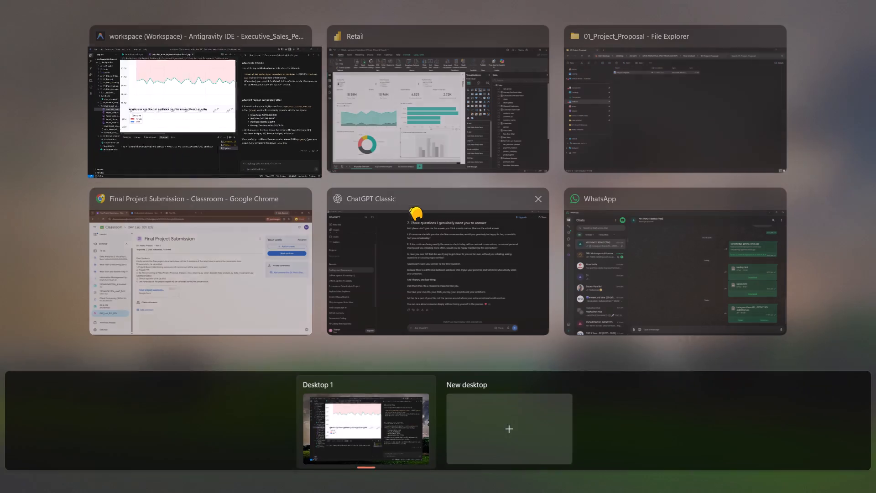
Switch back to Power BI and add gender as the X-axis and age_group as the legend of the new clustered column chart.
click(397, 152)
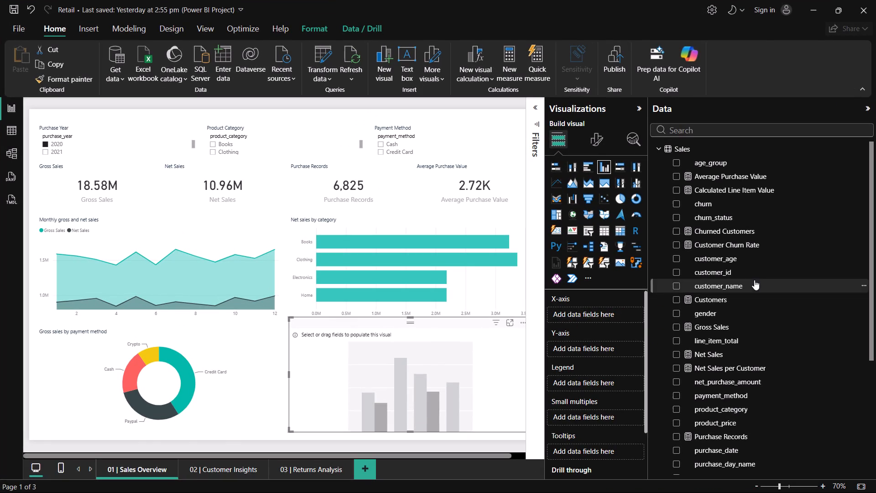
click(703, 312)
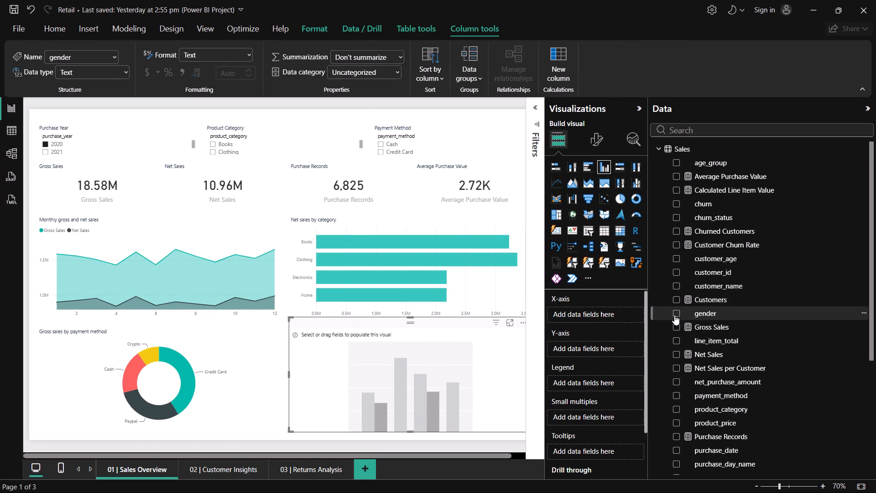
click(674, 312)
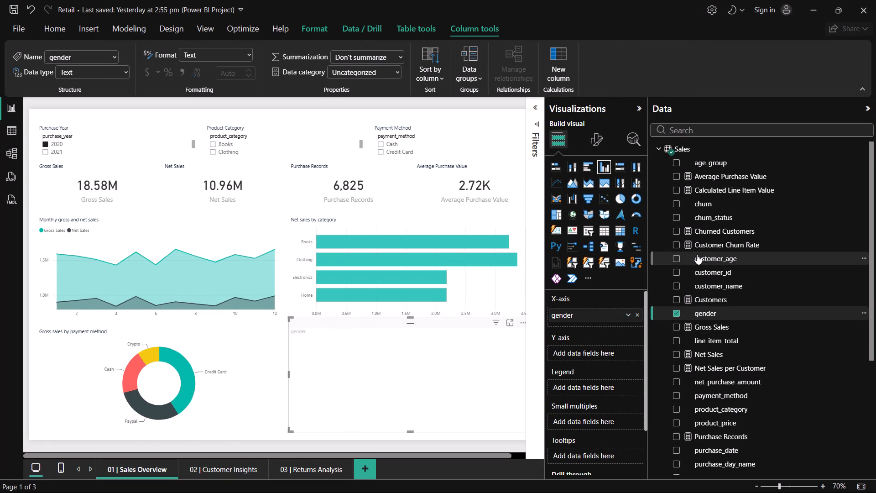
scroll(697, 254, up, 2)
click(673, 161)
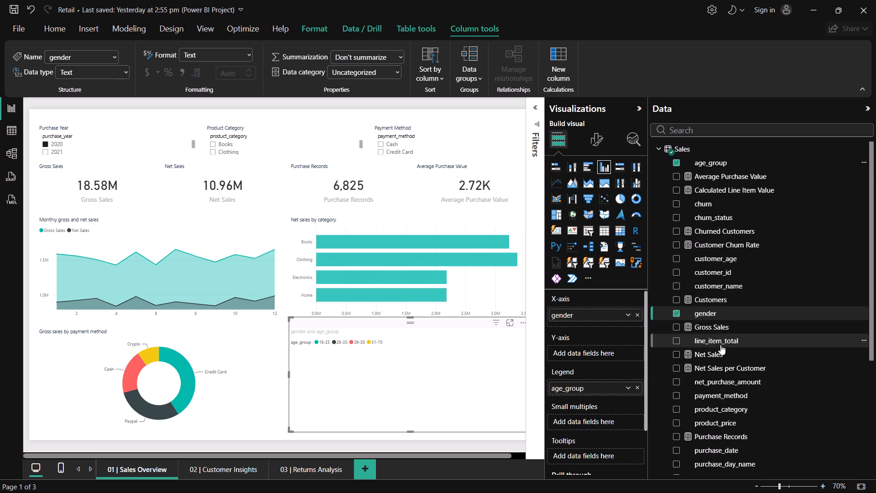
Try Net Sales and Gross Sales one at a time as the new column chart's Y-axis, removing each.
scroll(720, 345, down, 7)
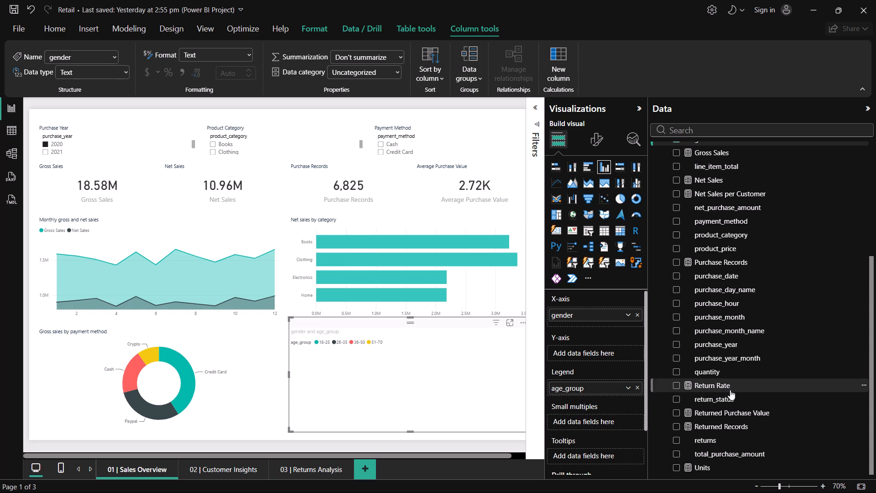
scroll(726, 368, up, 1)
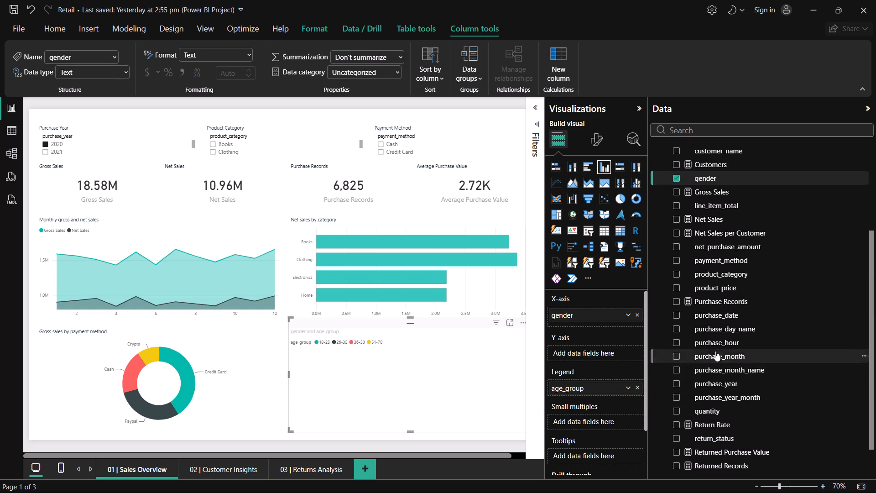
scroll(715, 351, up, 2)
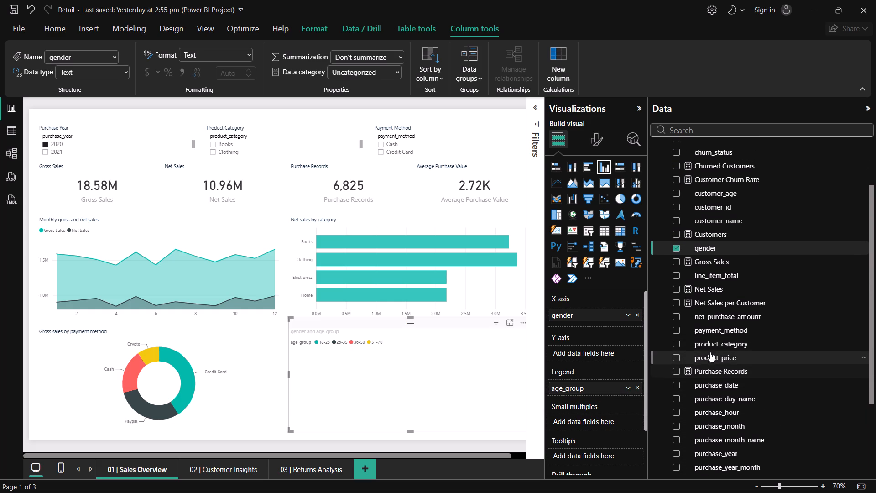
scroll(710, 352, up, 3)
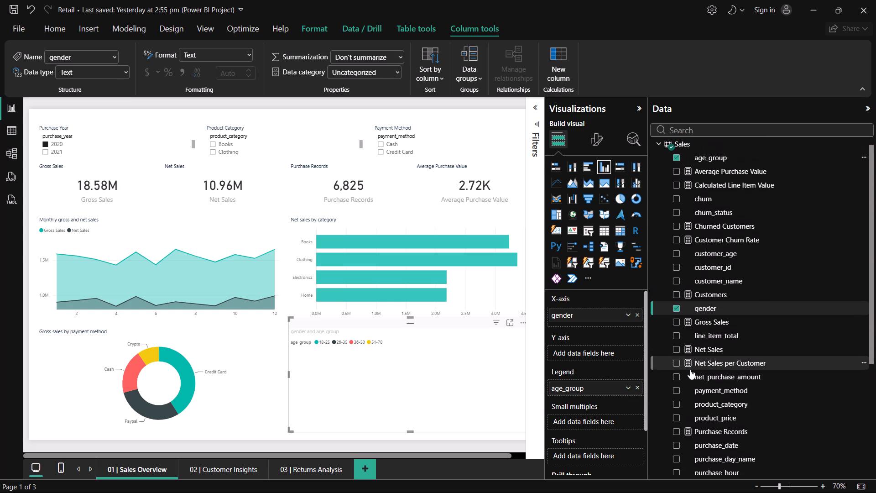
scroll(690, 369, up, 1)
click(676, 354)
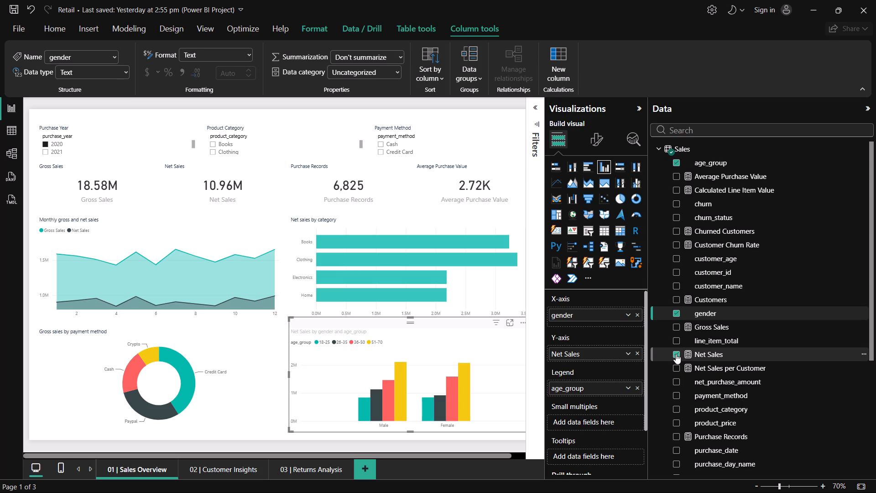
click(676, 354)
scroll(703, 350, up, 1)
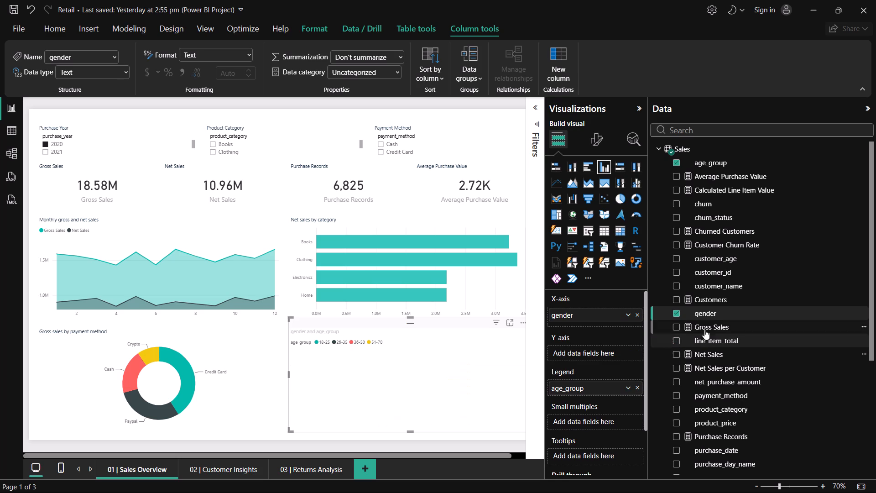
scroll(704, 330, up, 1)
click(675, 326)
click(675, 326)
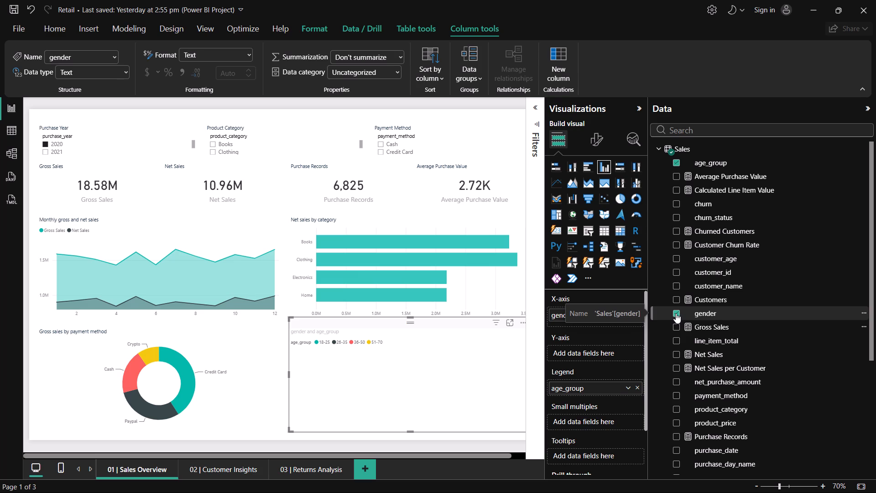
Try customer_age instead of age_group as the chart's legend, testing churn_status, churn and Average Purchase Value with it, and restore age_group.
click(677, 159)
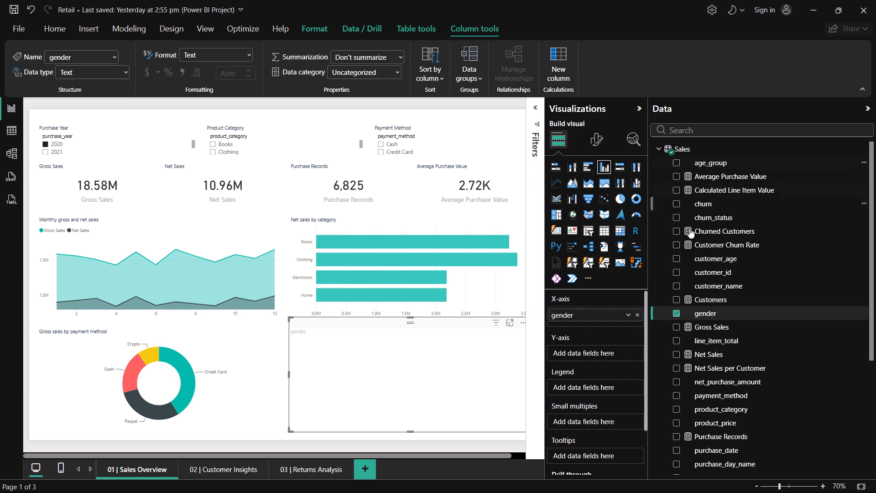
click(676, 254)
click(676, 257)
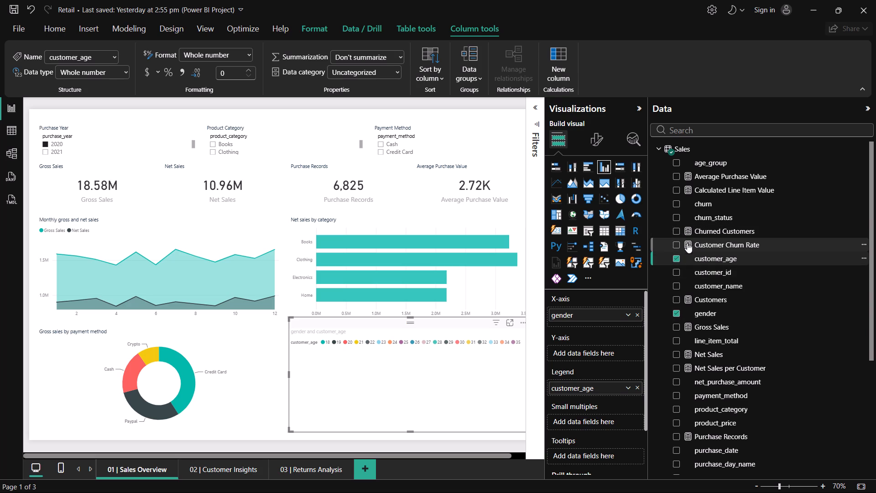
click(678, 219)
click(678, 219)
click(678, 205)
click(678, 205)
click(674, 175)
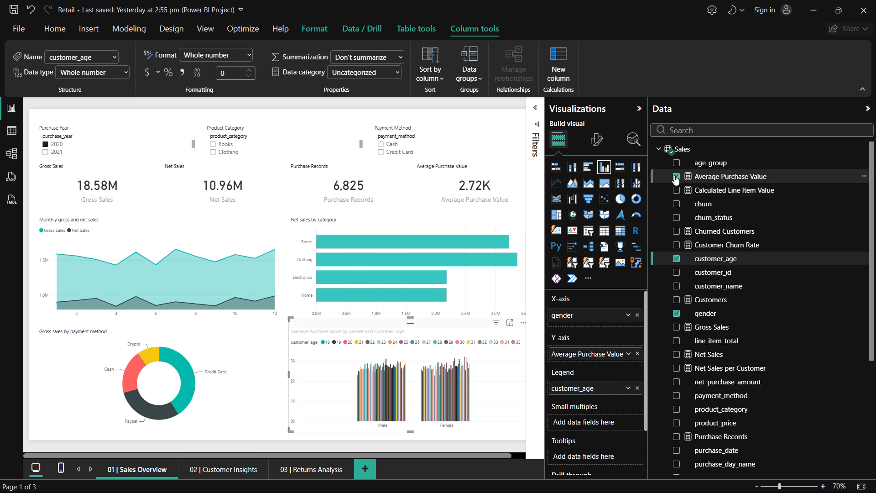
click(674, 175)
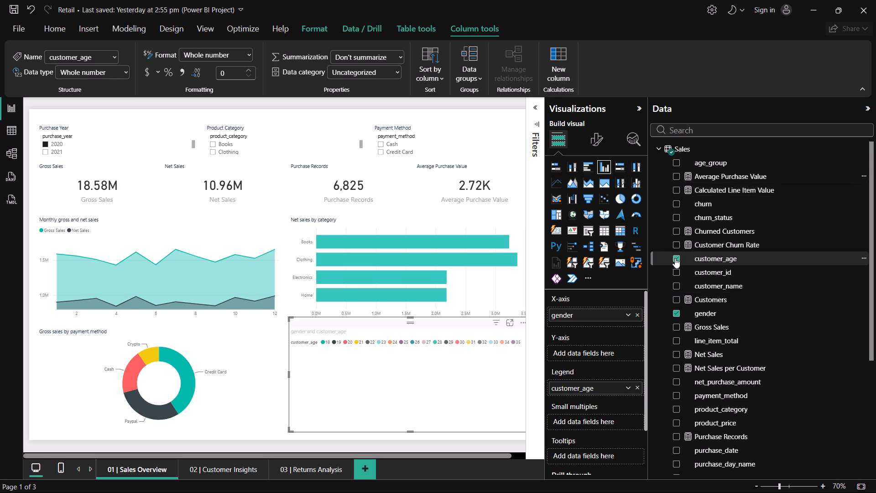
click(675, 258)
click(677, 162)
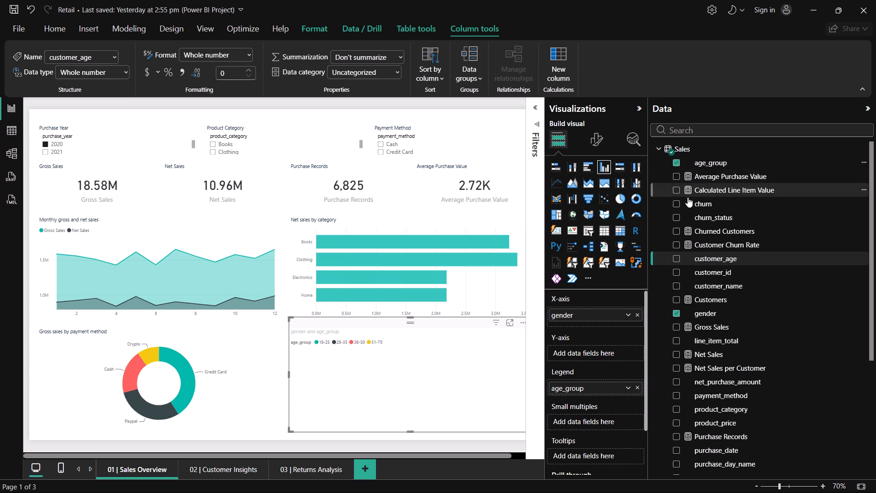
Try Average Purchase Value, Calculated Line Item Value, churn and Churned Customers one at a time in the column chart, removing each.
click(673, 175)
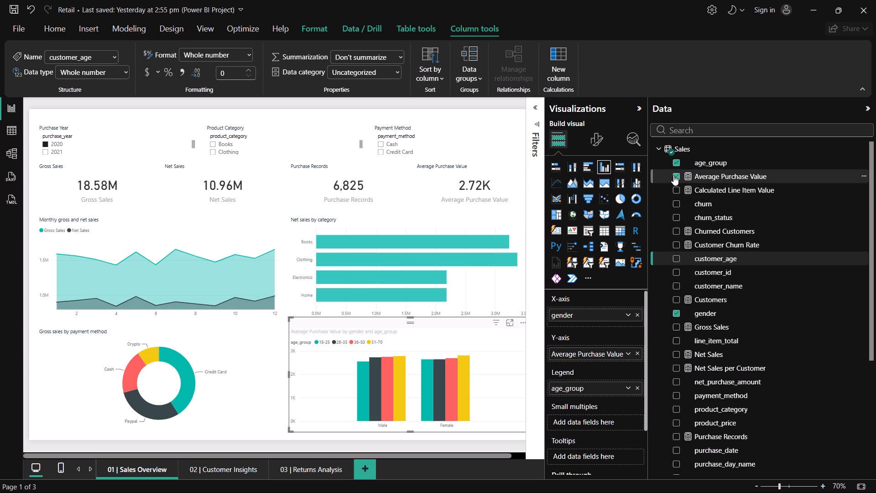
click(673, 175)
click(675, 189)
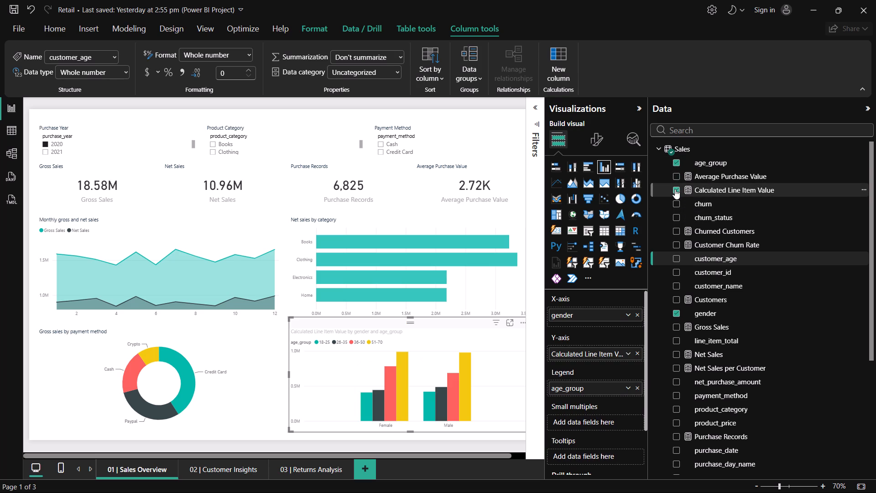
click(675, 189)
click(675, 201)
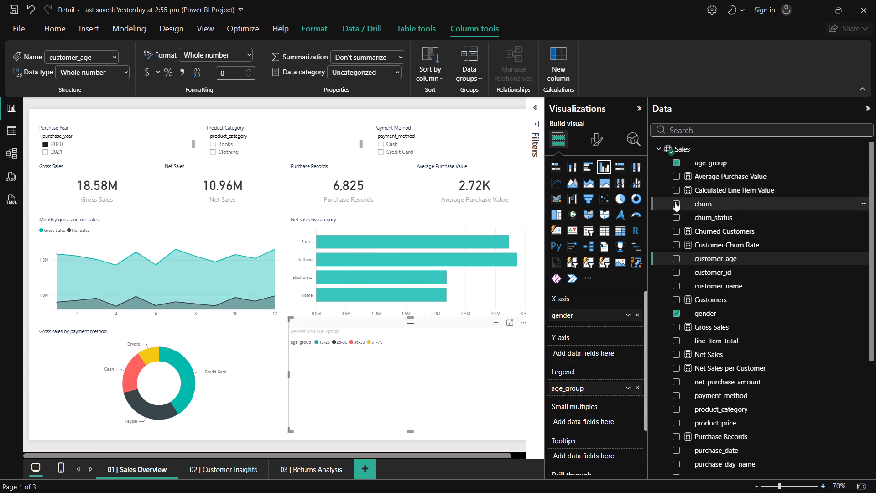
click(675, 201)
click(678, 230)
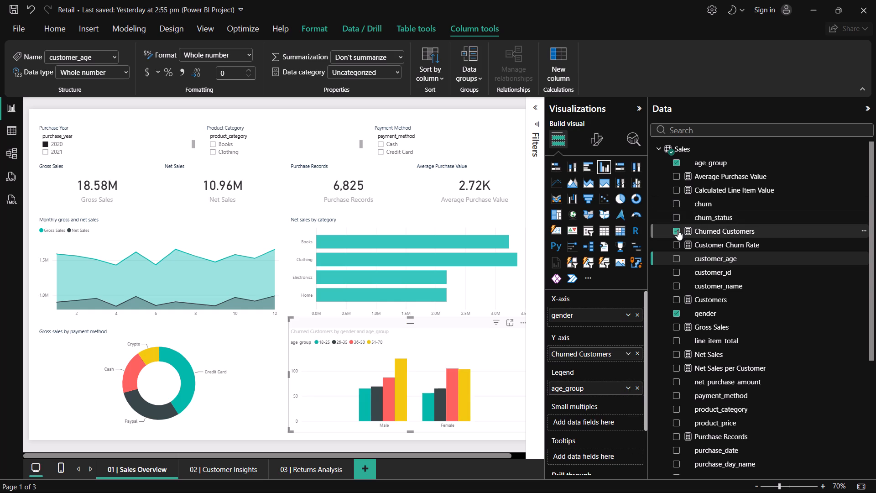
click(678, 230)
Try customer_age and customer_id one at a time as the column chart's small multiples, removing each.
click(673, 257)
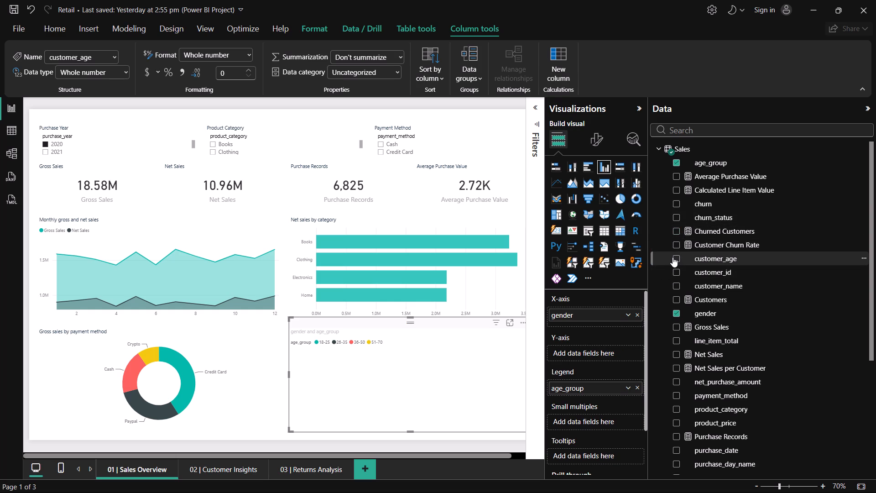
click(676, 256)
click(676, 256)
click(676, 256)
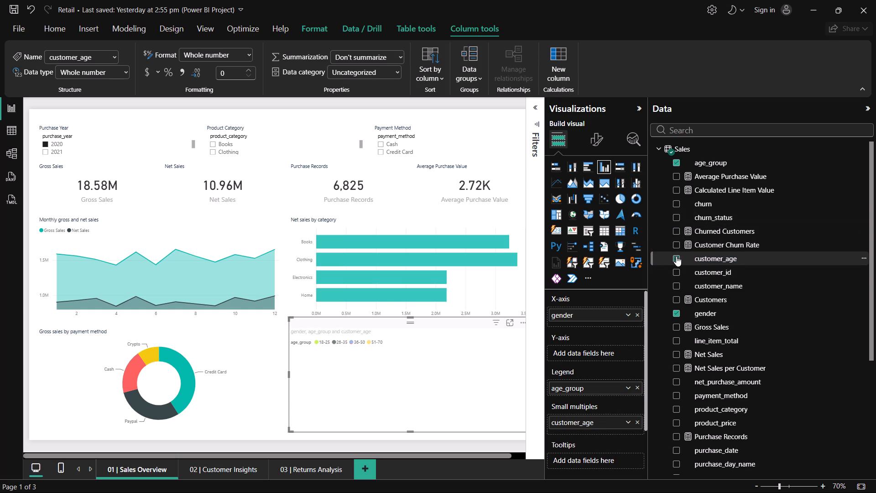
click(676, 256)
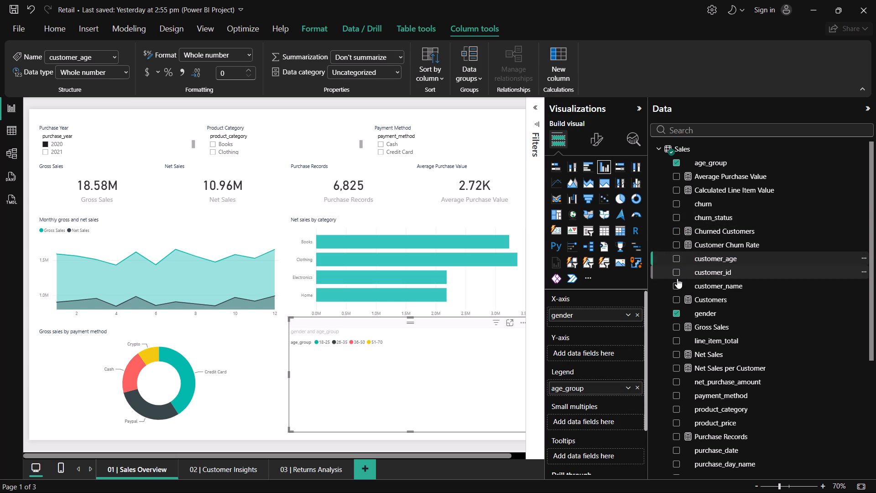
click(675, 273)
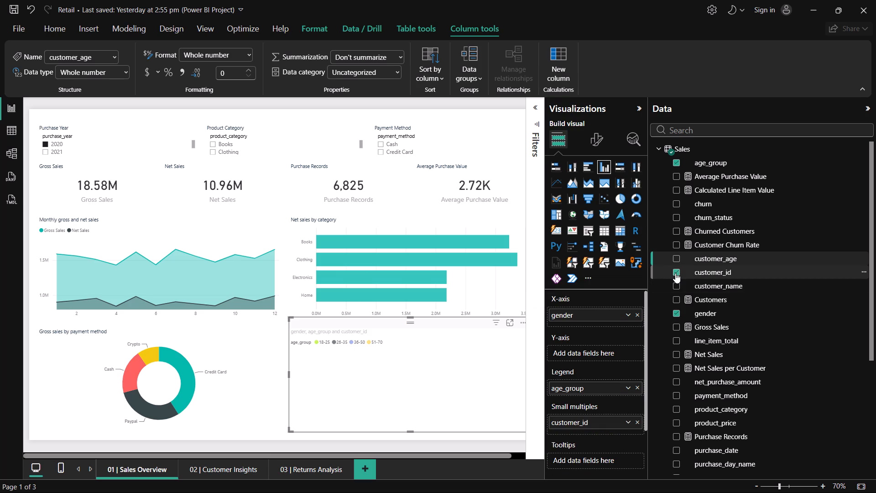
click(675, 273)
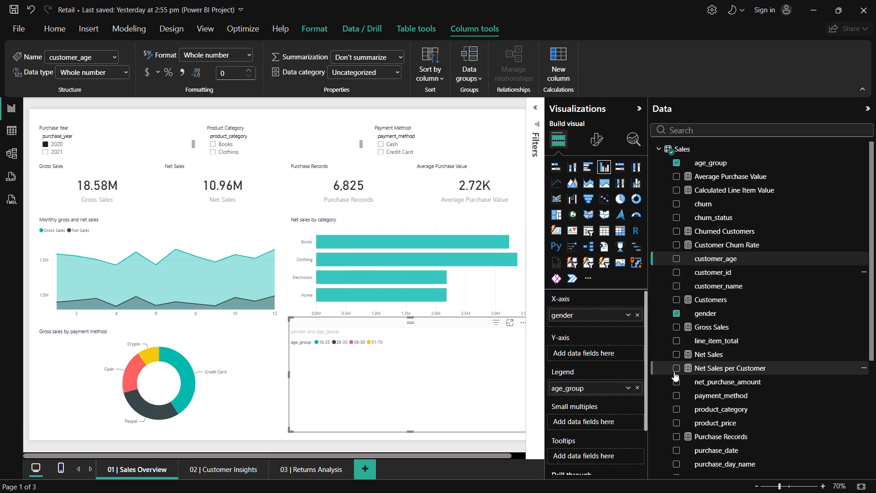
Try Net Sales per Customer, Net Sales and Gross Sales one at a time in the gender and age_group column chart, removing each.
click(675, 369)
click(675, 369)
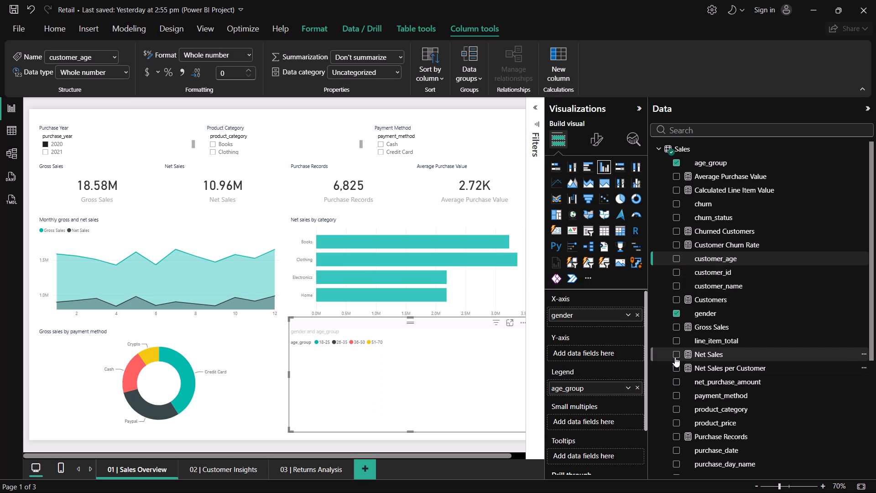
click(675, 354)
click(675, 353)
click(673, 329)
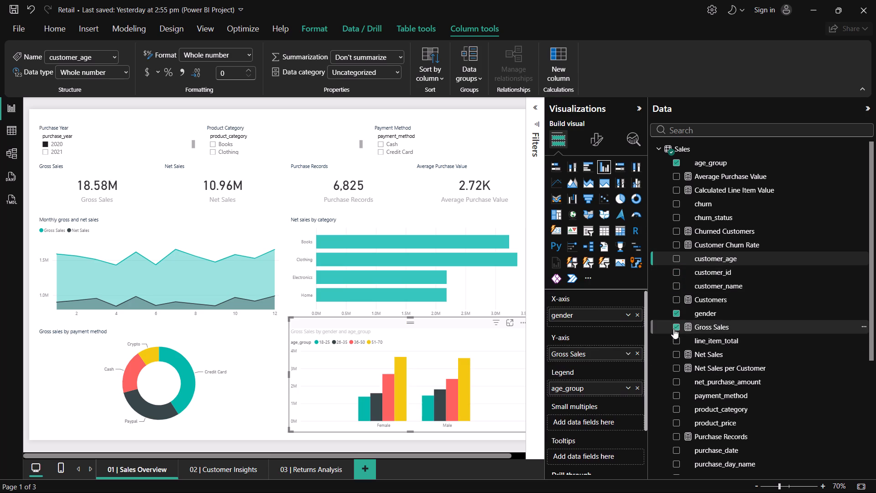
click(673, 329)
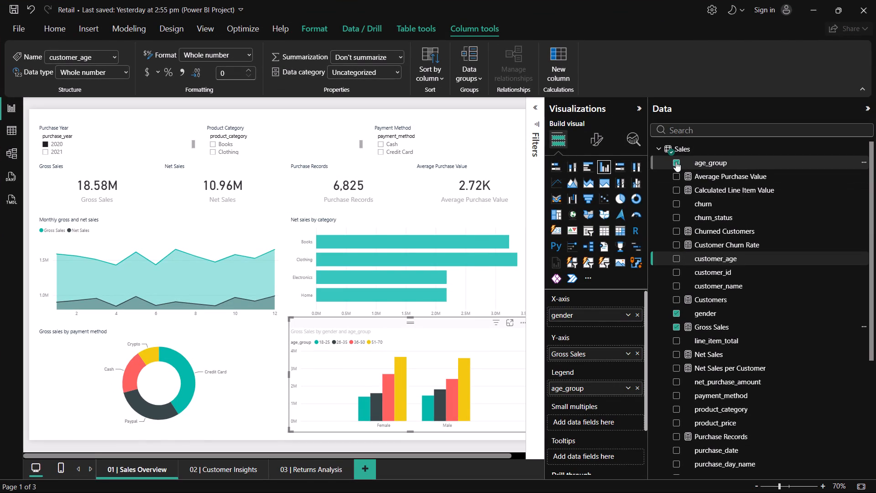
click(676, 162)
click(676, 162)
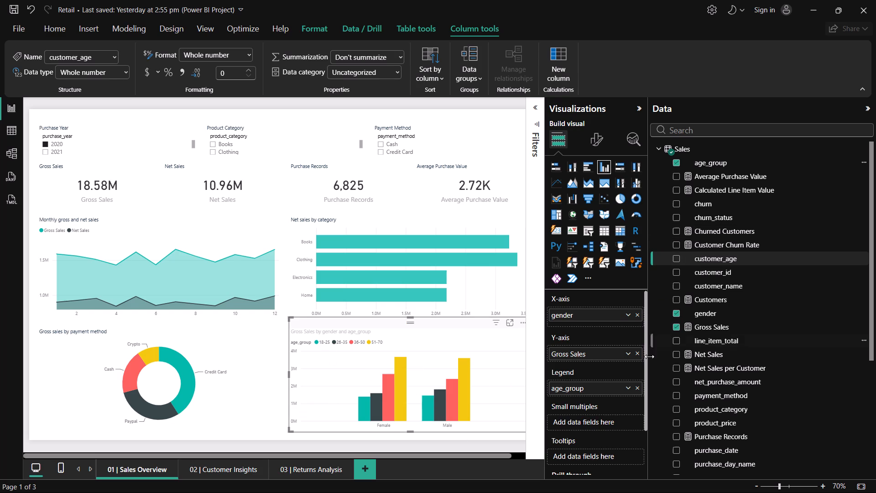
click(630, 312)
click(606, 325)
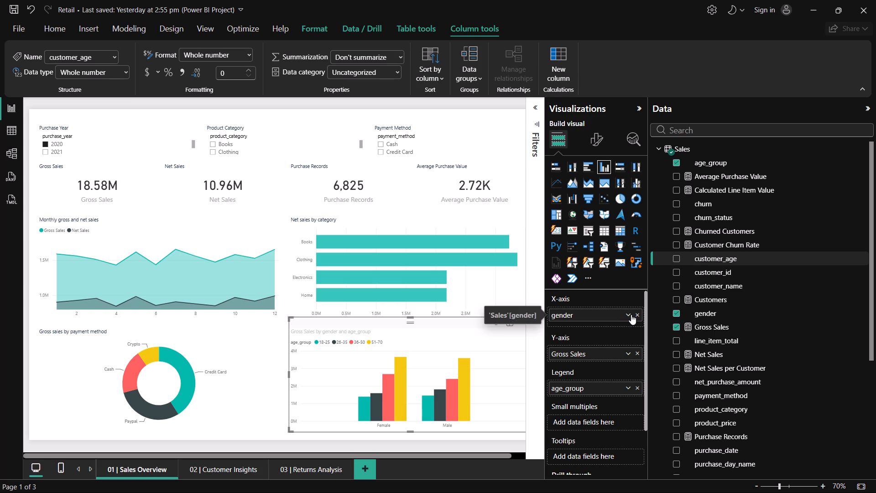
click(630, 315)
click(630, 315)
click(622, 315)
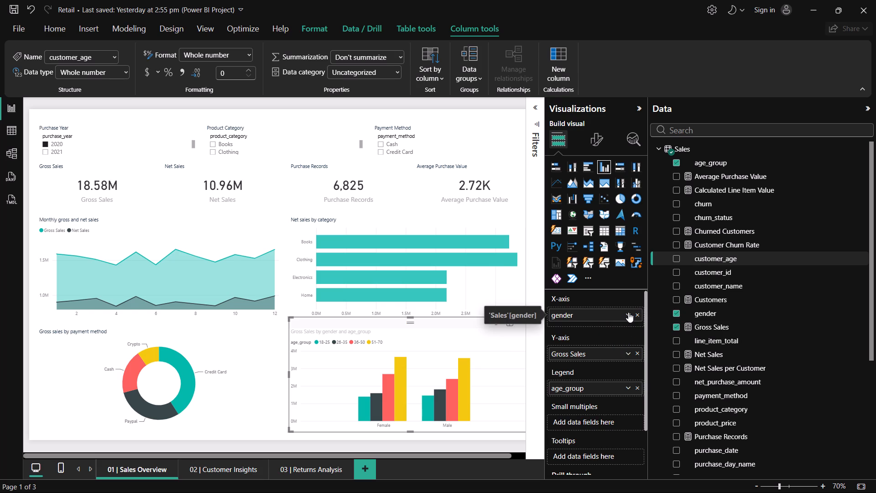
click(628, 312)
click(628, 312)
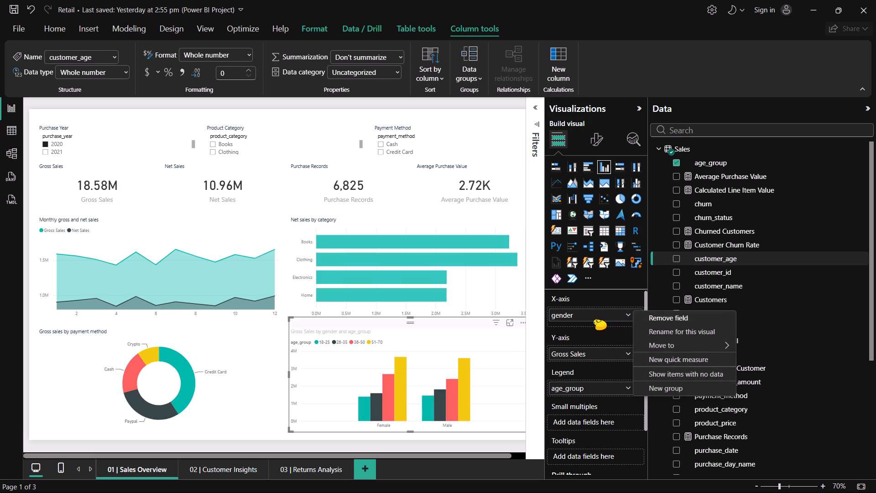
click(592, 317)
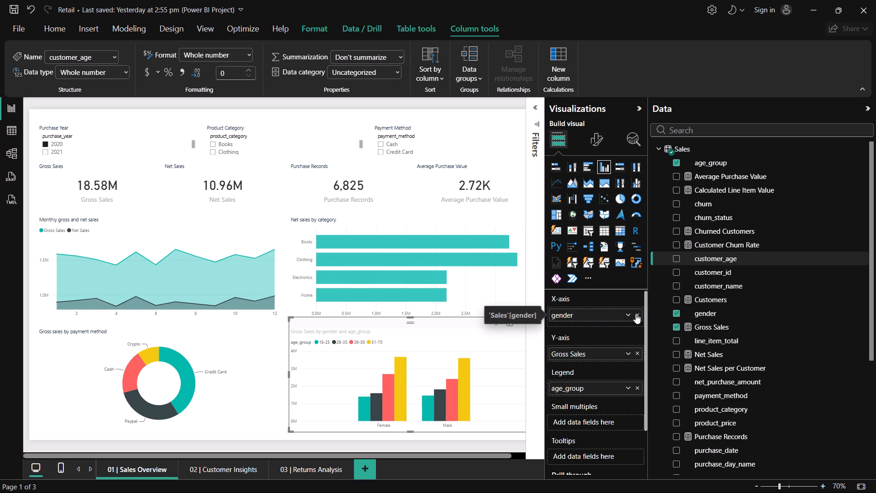
Swap the column chart's fields so age_group is on the X-axis and gender is the legend.
click(636, 314)
drag(714, 164, 630, 232)
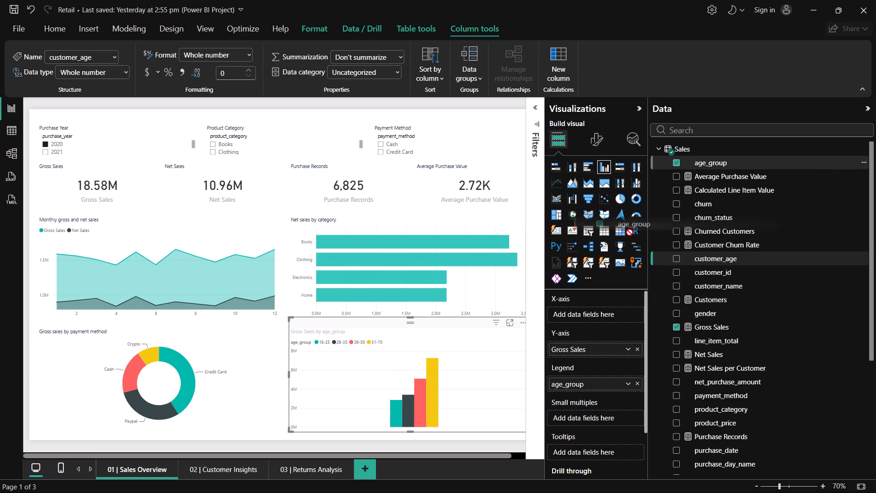
drag(630, 232, 586, 316)
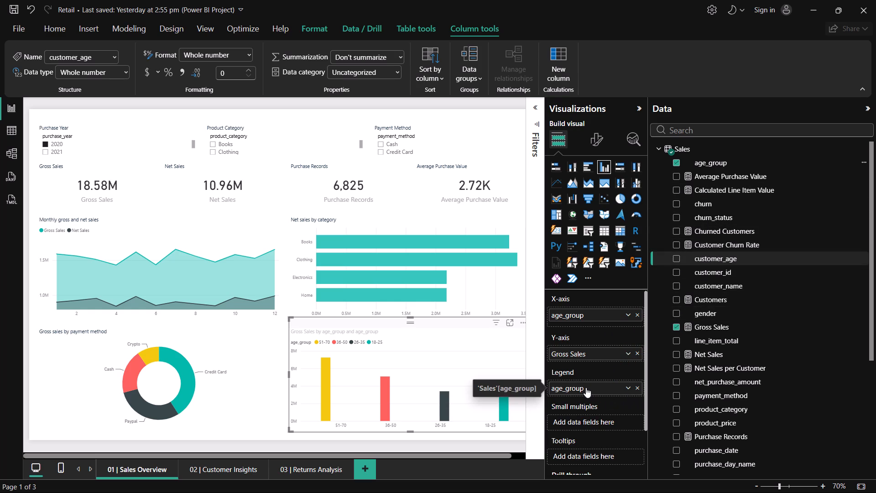
drag(586, 388, 565, 378)
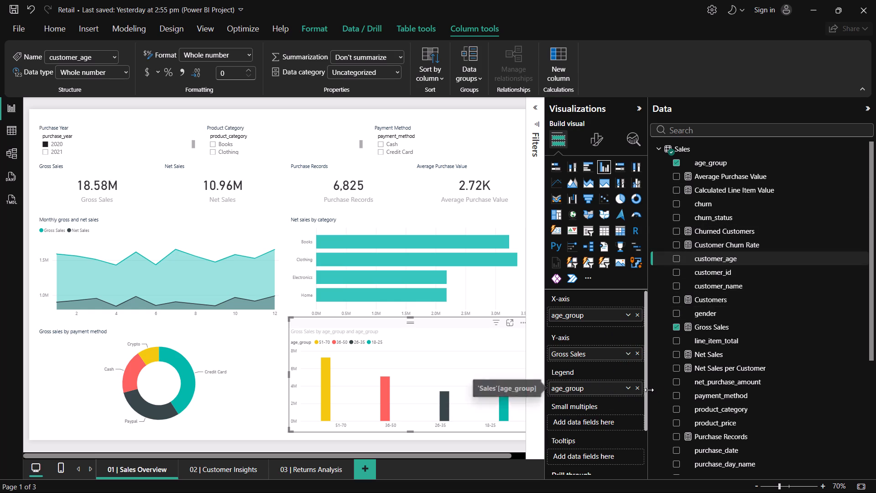
click(639, 385)
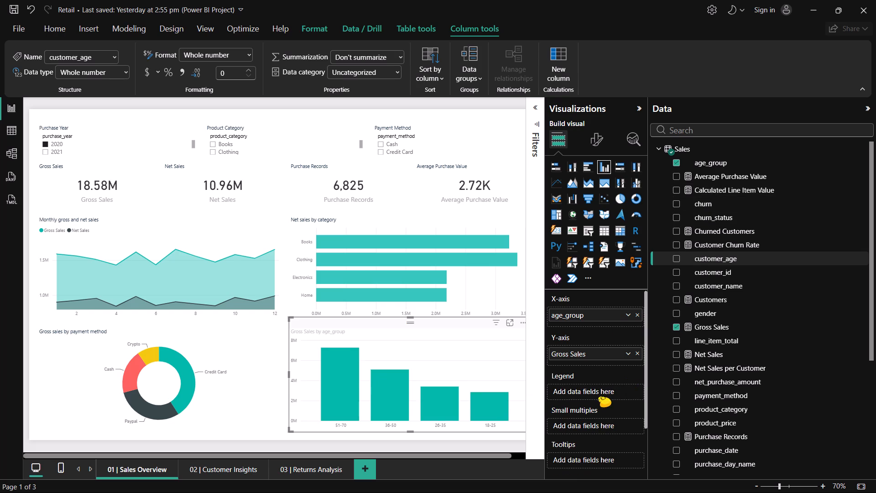
drag(709, 313, 644, 376)
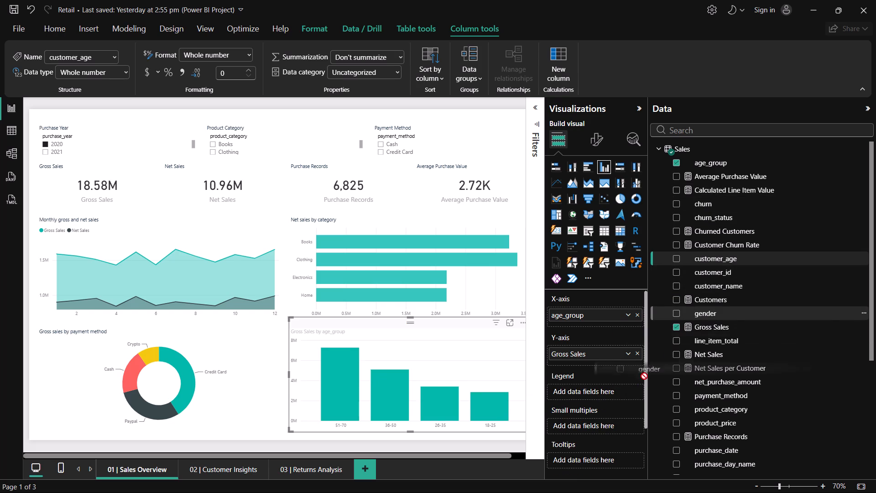
drag(644, 376, 597, 393)
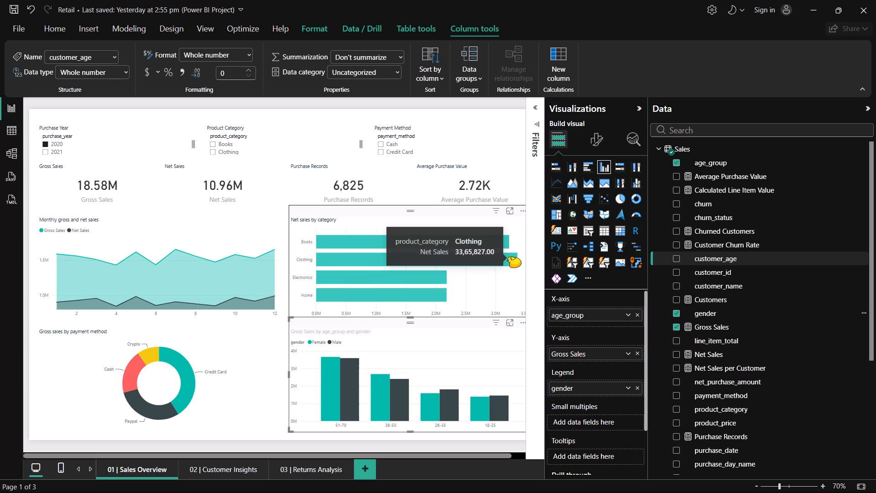
Examine the gross sales by age group and gender chart up close, including its title, and the overall Sales Overview page.
click(412, 367)
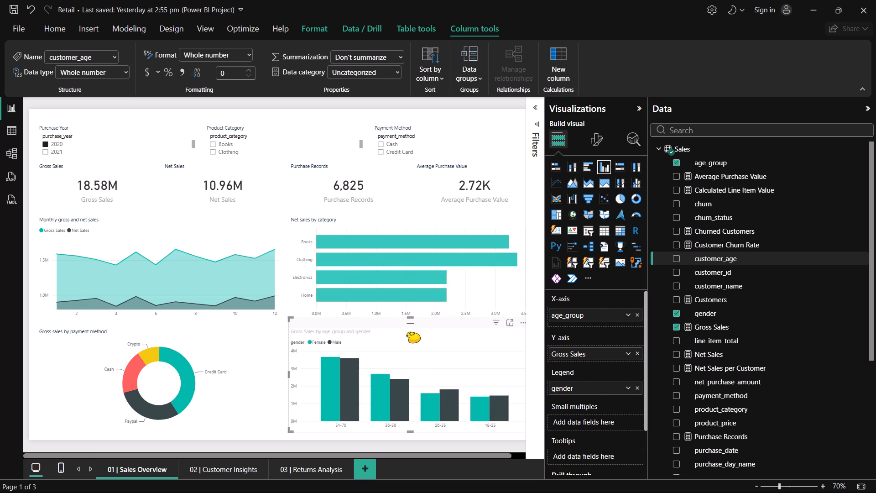
ctrl+scroll(365, 339, up, 2)
ctrl+scroll(373, 350, down, 1)
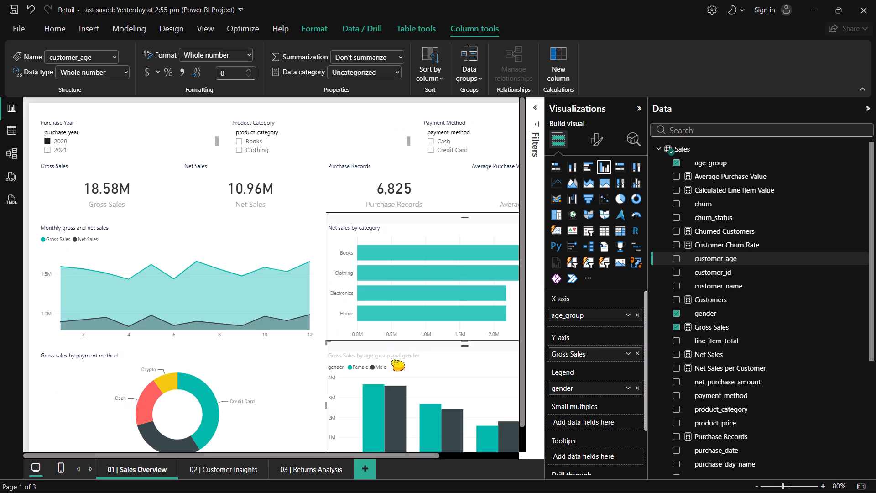
ctrl+scroll(394, 360, up, 3)
scroll(467, 369, down, 3)
scroll(467, 369, up, 1)
scroll(467, 369, down, 1)
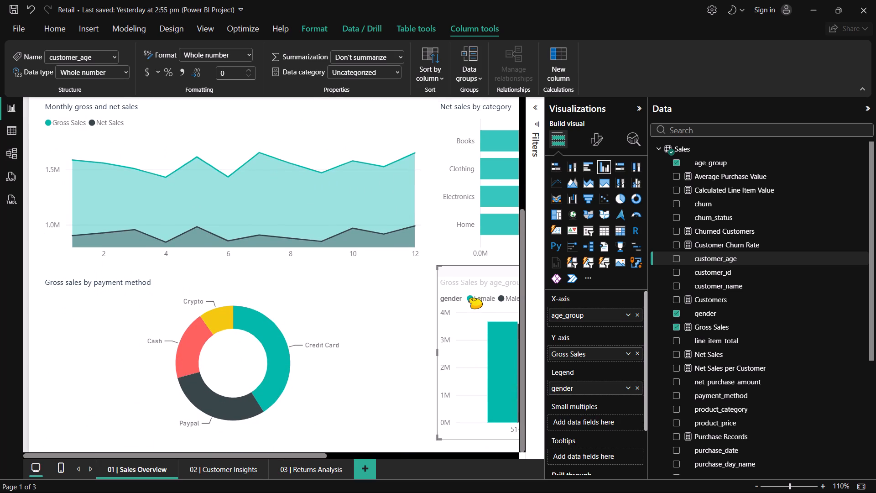
key(Right)
scroll(476, 304, left, 2)
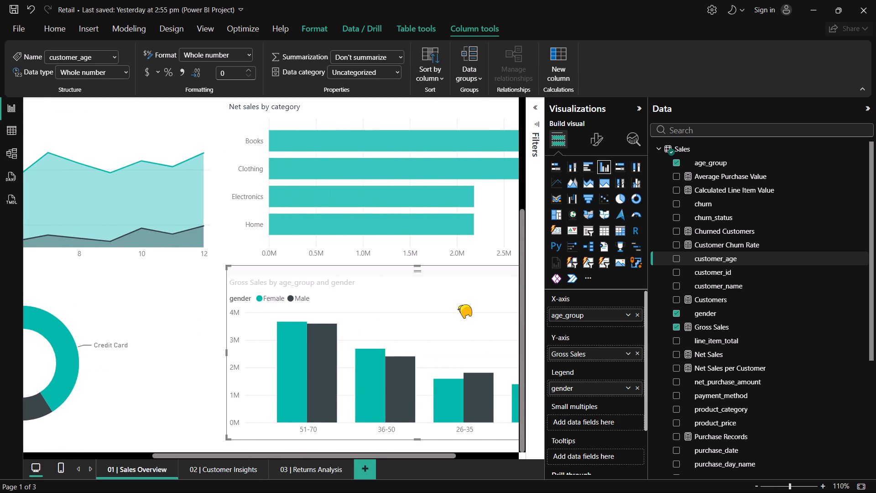
scroll(459, 306, left, 1)
click(318, 278)
click(319, 282)
click(323, 282)
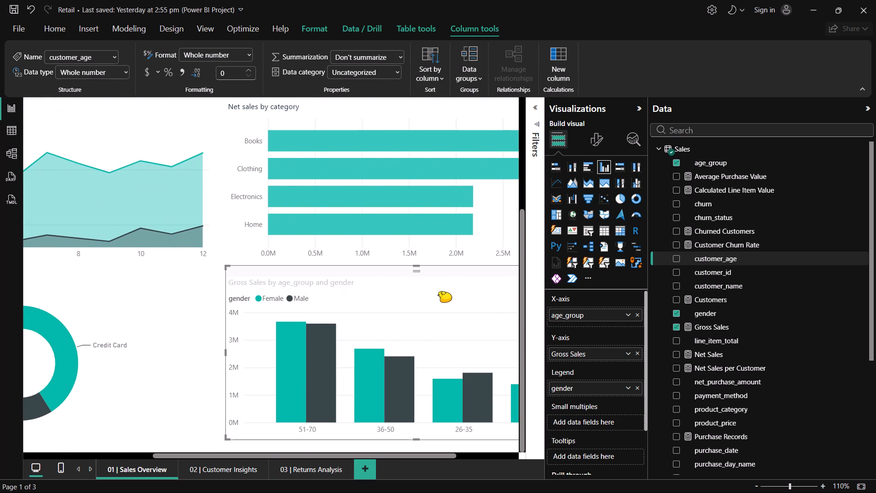
click(477, 251)
ctrl+scroll(451, 308, up, 3)
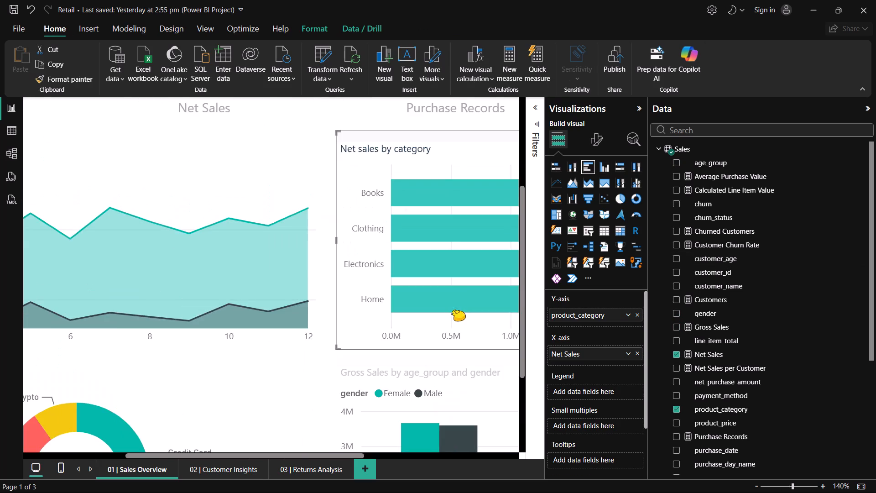
ctrl+scroll(453, 310, down, 6)
ctrl+scroll(453, 310, up, 1)
ctrl+scroll(439, 310, down, 3)
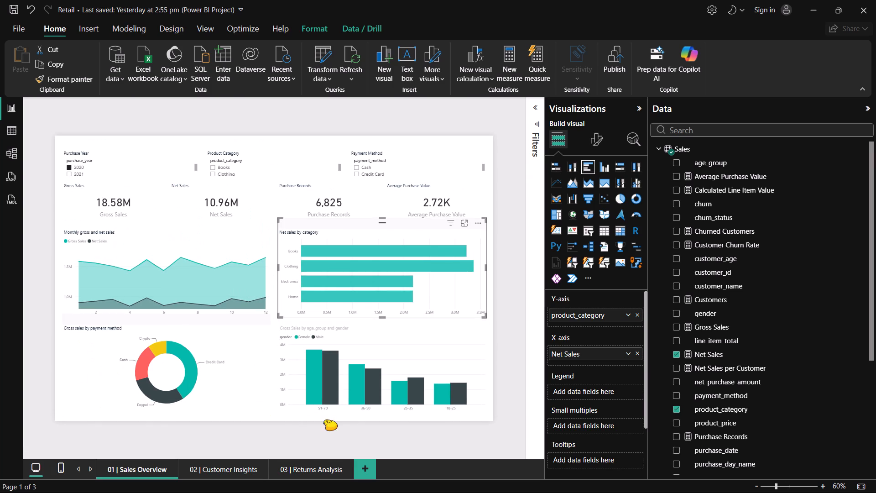
Clear the 2020 selection in the Purchase Year slicer so the page covers all years.
click(330, 437)
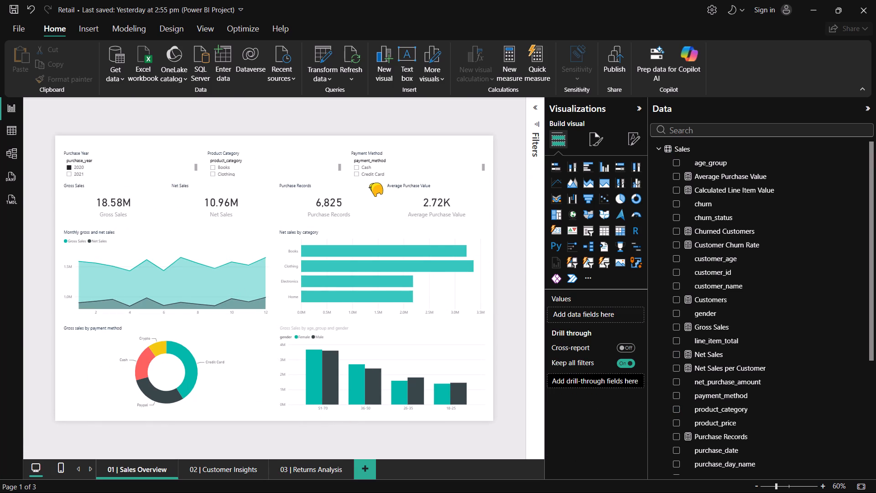
click(68, 167)
click(509, 295)
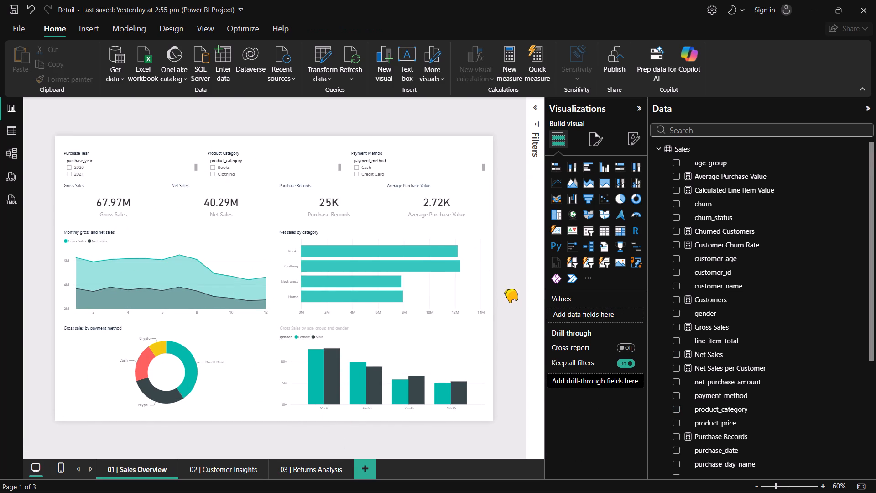
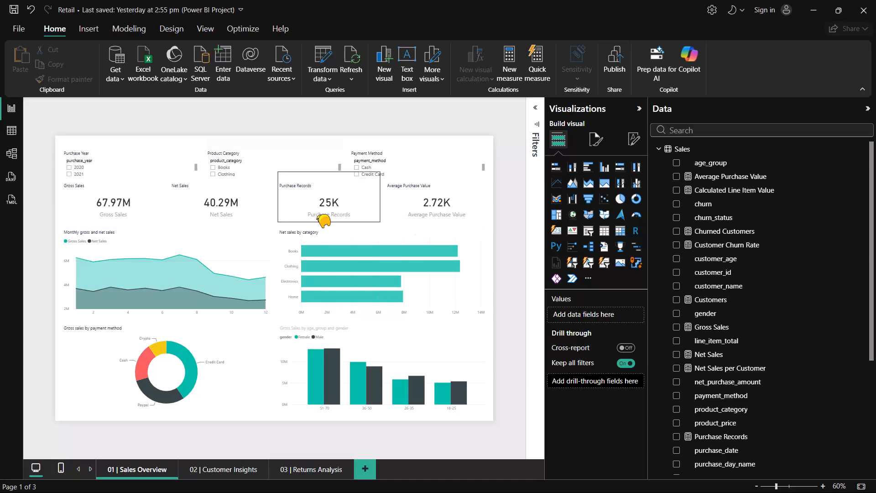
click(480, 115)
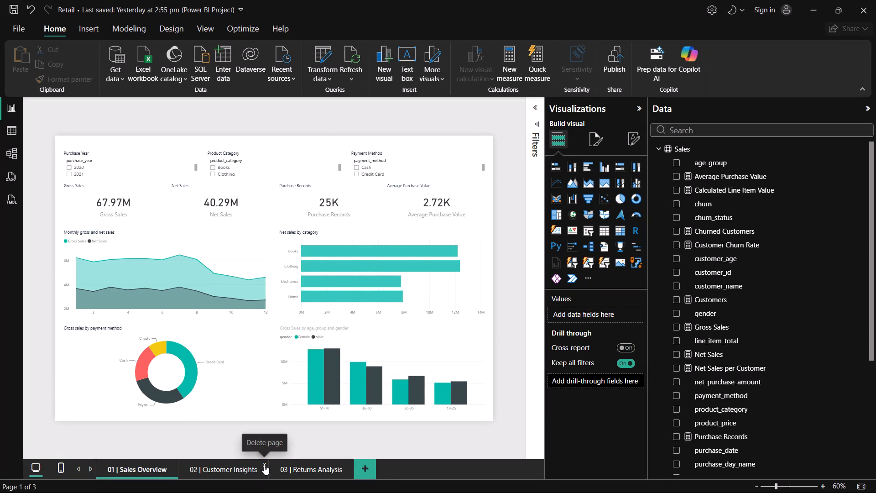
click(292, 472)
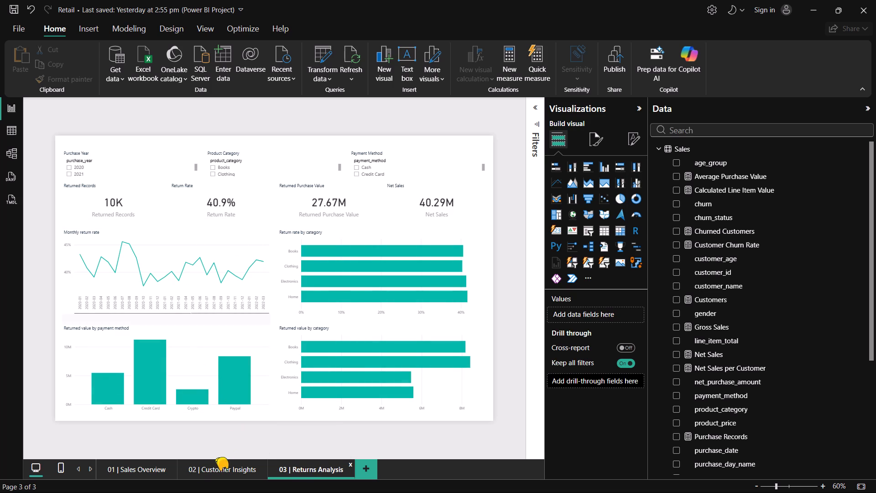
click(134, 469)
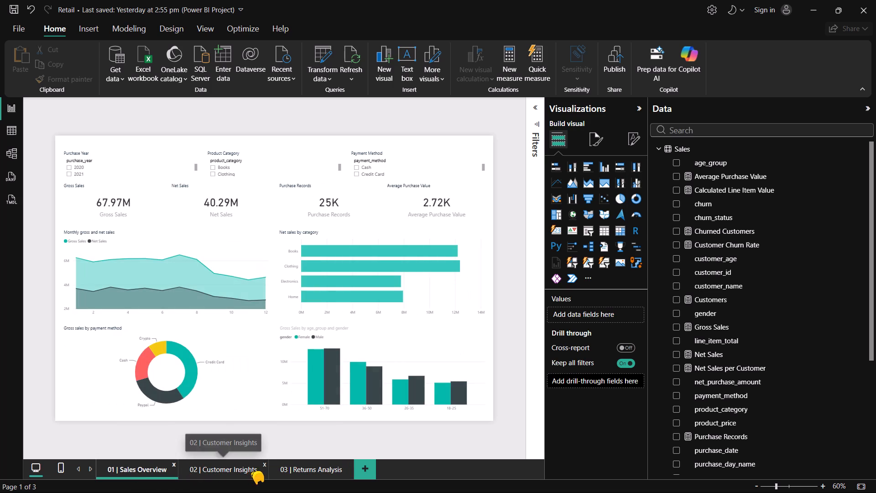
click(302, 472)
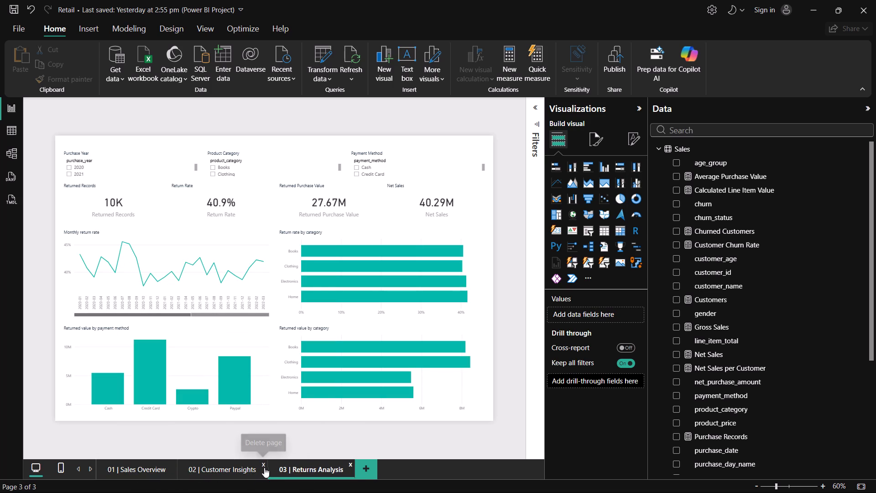
On the Customer Insights page, convert the Customer churn status donut chart to a pie chart.
click(235, 470)
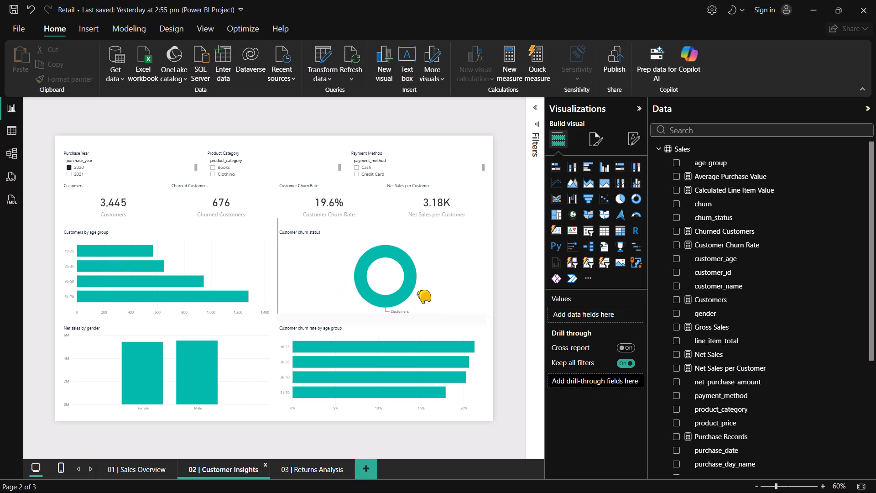
click(370, 274)
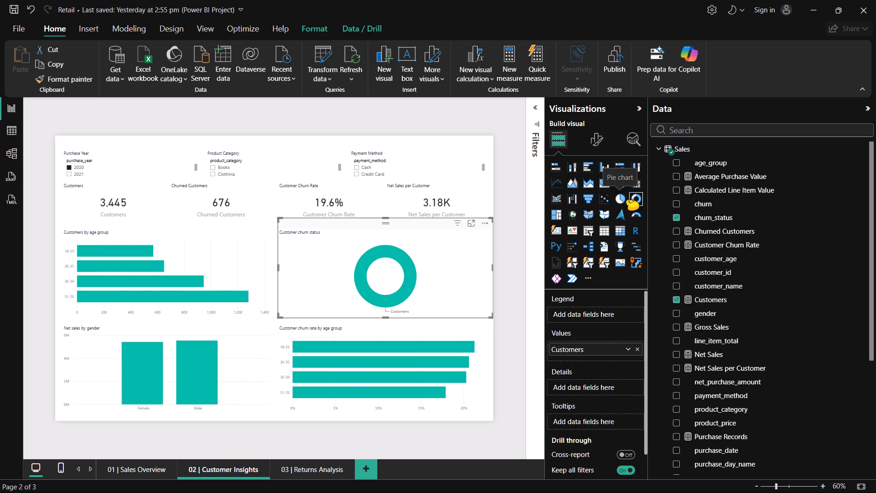
click(620, 202)
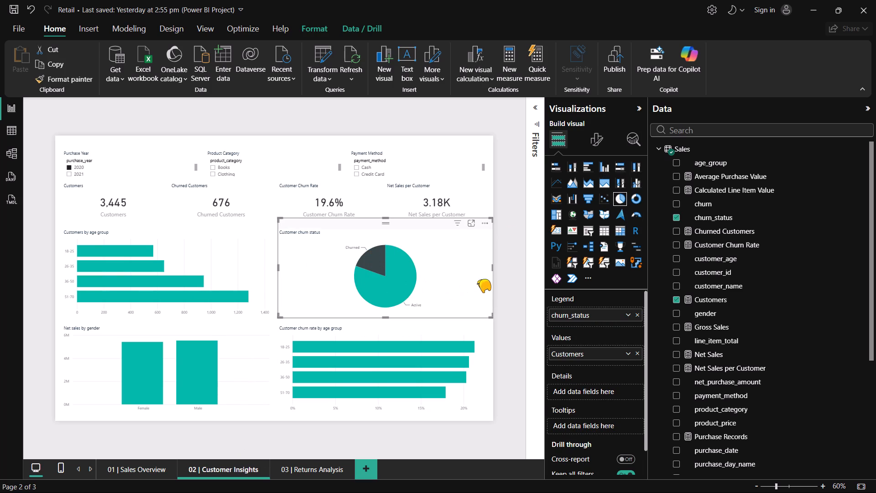
scroll(358, 277, up, 4)
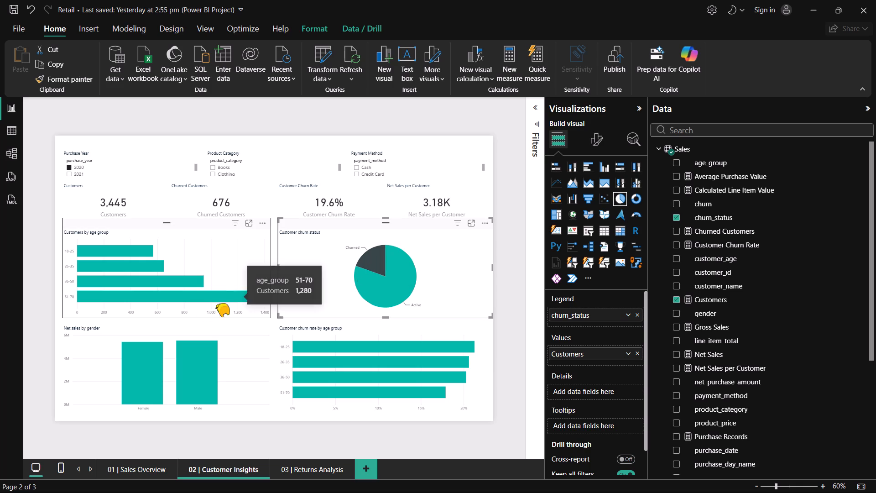
click(496, 438)
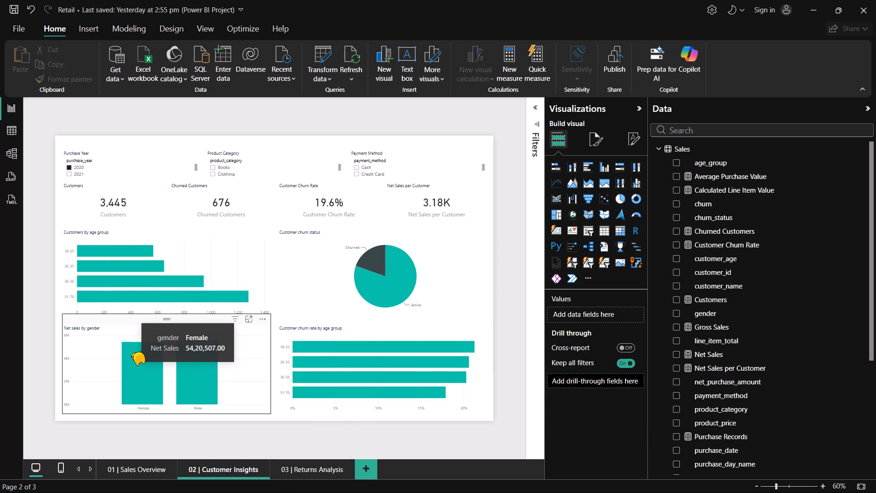
Check the Customer Insights page's cross-highlighting using the Male column of the Net sales by gender chart.
click(196, 398)
click(255, 352)
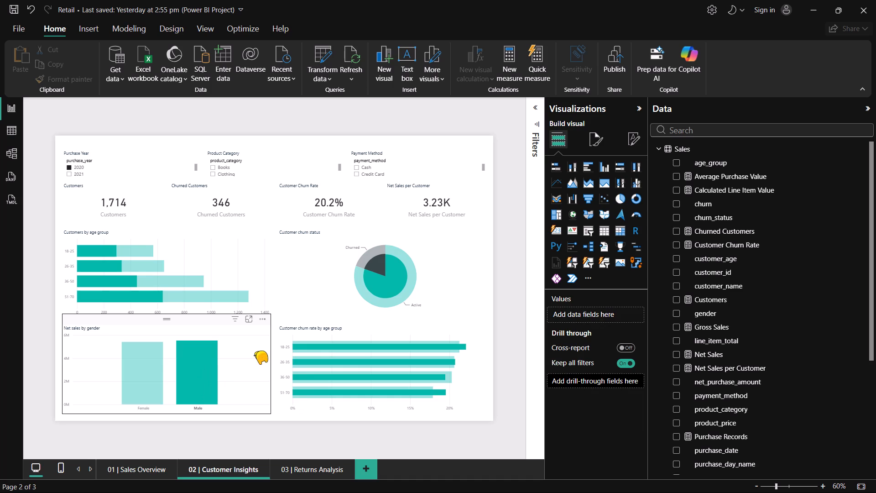
On the Sales Overview page, shift the Gross sales by payment method donut chart slightly left, nudging it back right to fine-tune its position.
click(134, 473)
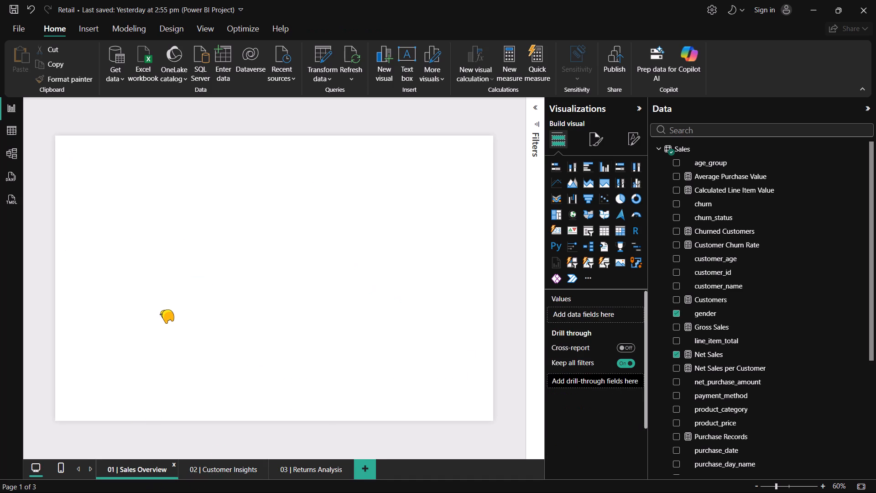
click(126, 299)
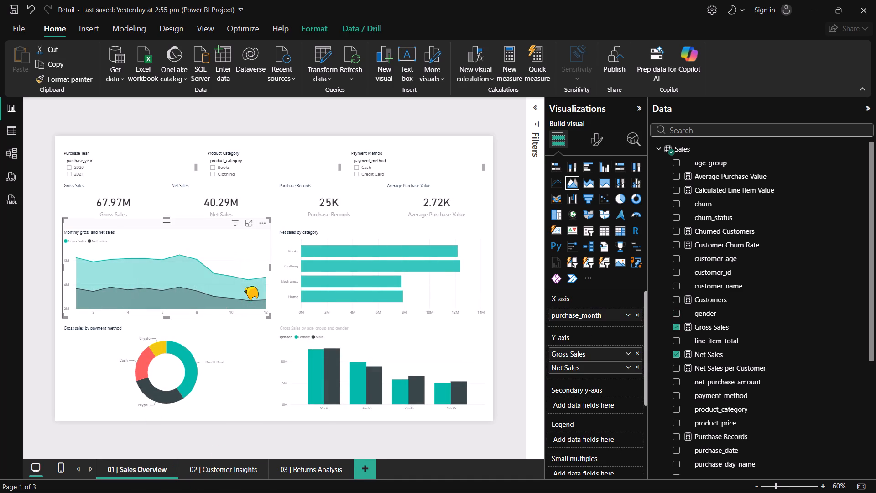
click(163, 367)
drag(198, 355, 193, 357)
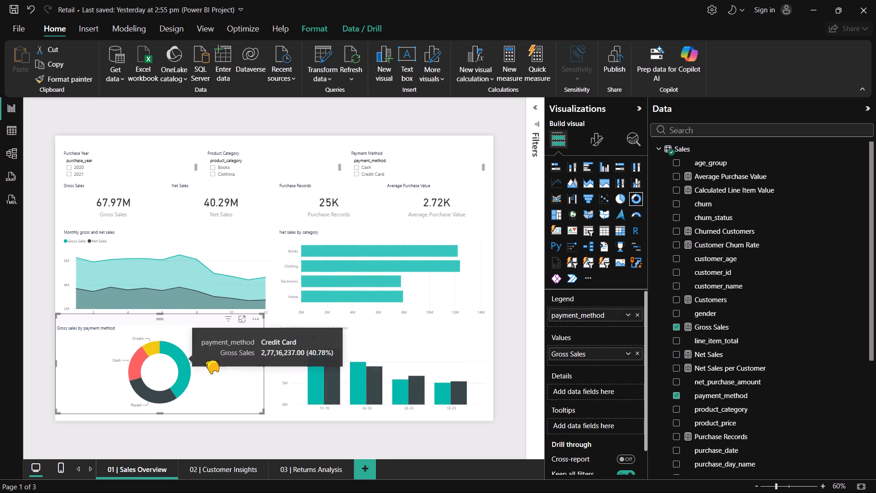
key(Right)
key(Right)
key(Right)
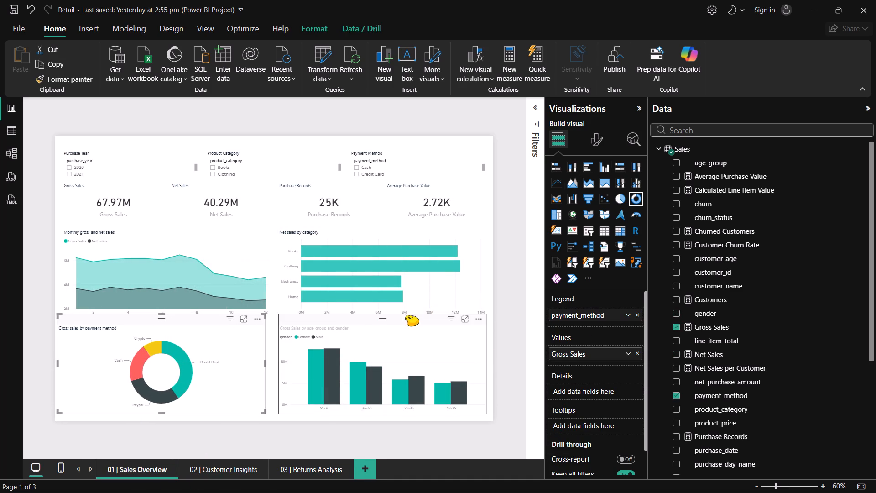
key(Right)
click(249, 444)
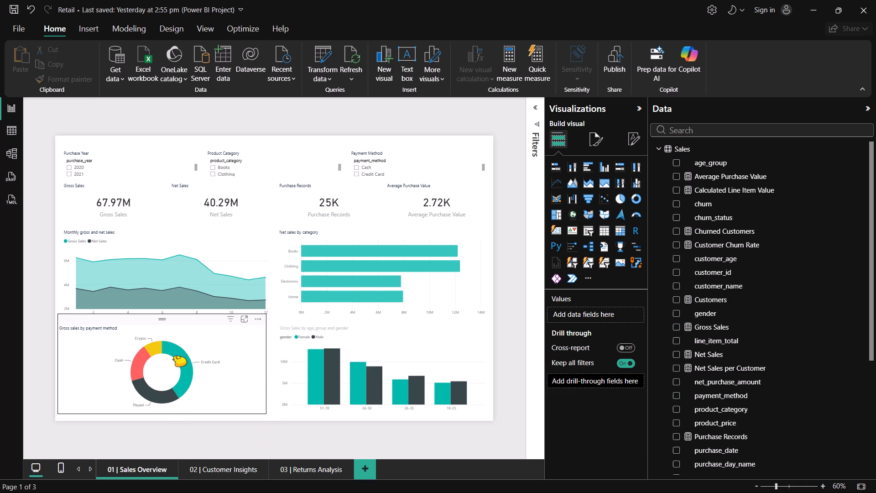
Check how the Sales Overview visuals respond to each payment method slice of the gross sales donut chart.
click(177, 356)
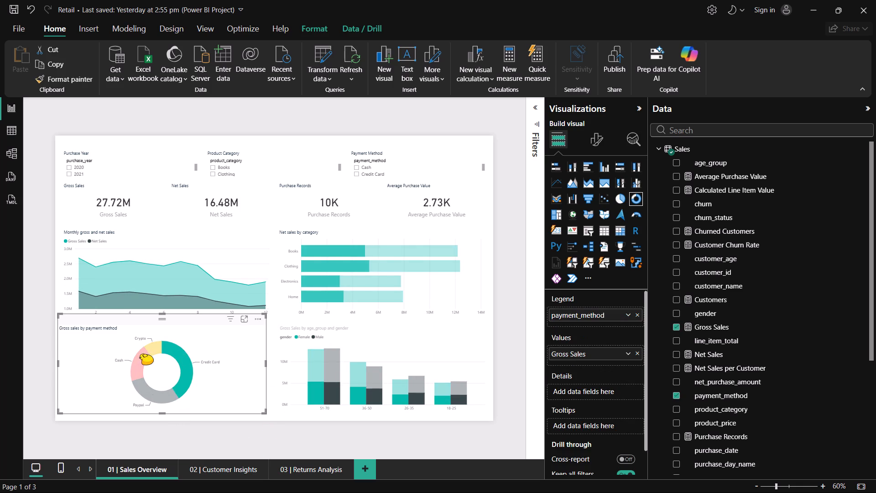
click(141, 354)
click(149, 349)
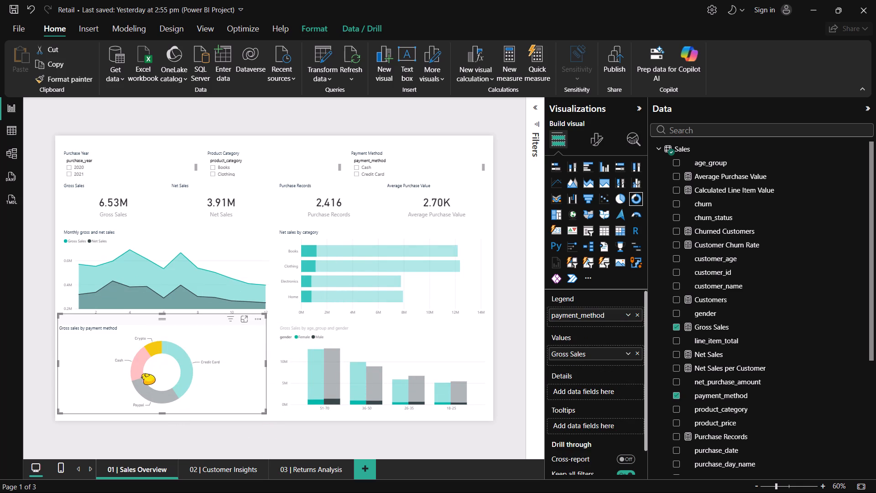
click(140, 387)
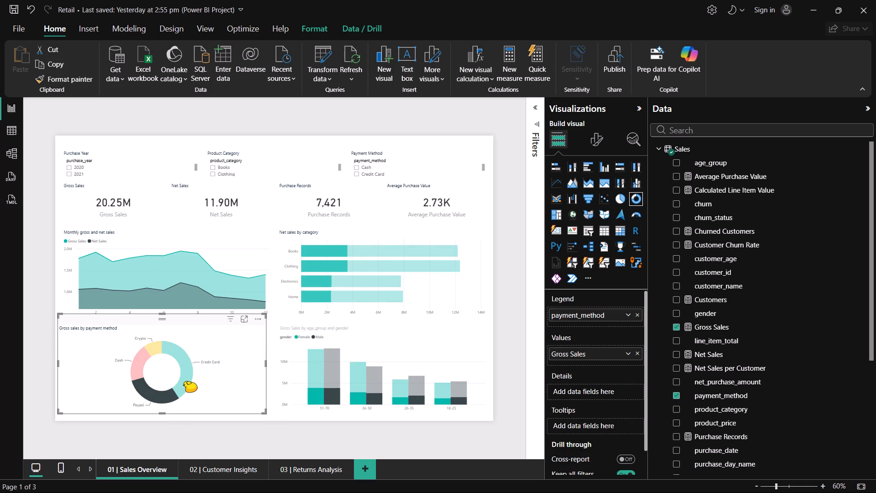
click(183, 381)
click(210, 435)
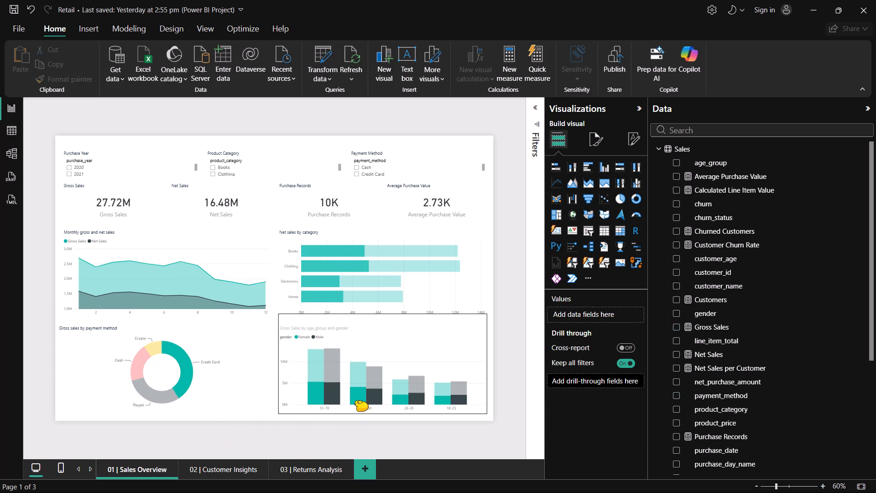
Check the page's cross-filtering from several age group and gender columns in the gross sales chart, and clear the highlighting.
click(353, 382)
click(371, 377)
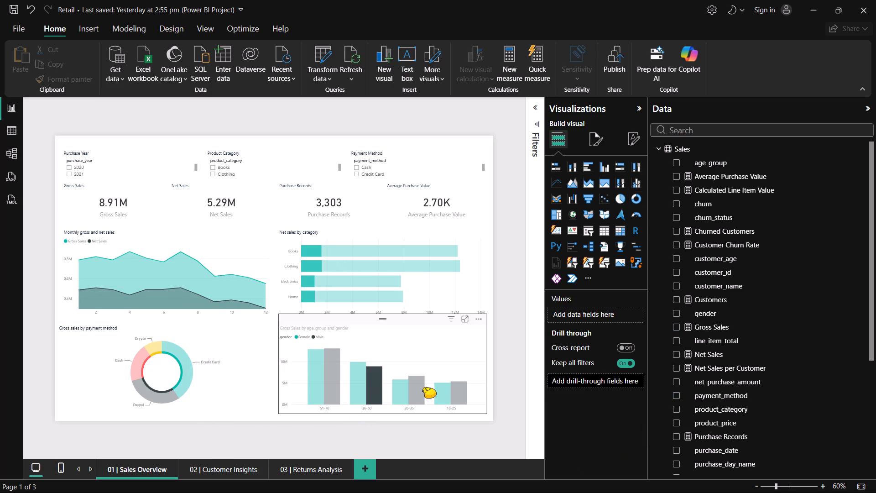
click(420, 388)
click(459, 398)
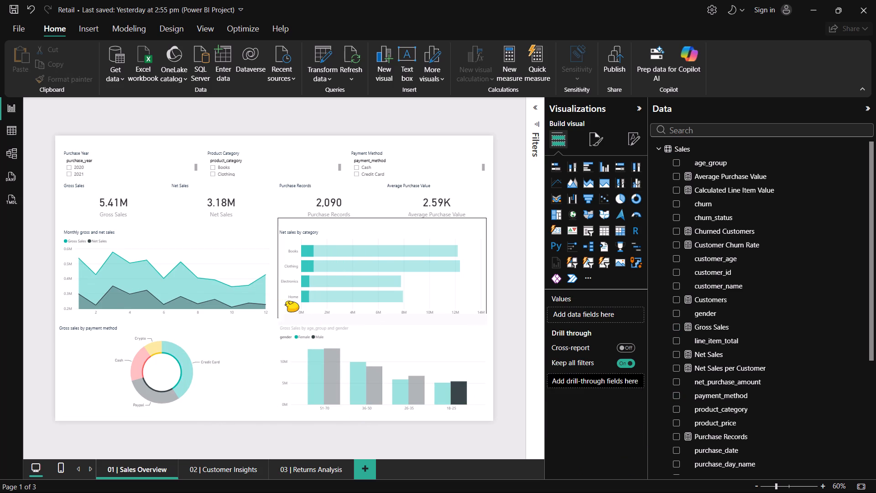
click(237, 286)
click(186, 295)
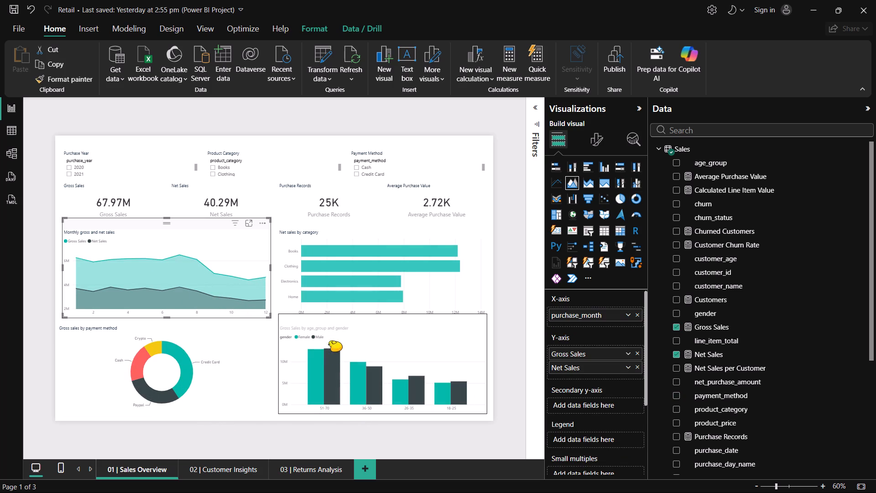
click(351, 436)
click(512, 319)
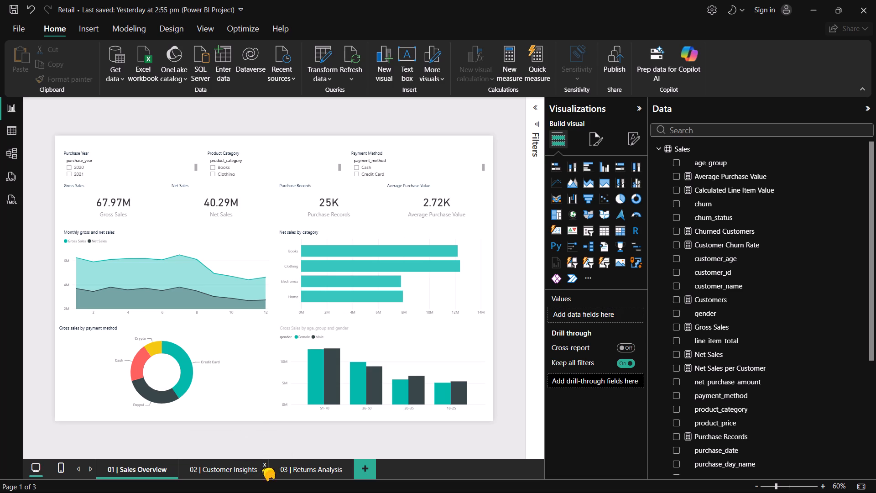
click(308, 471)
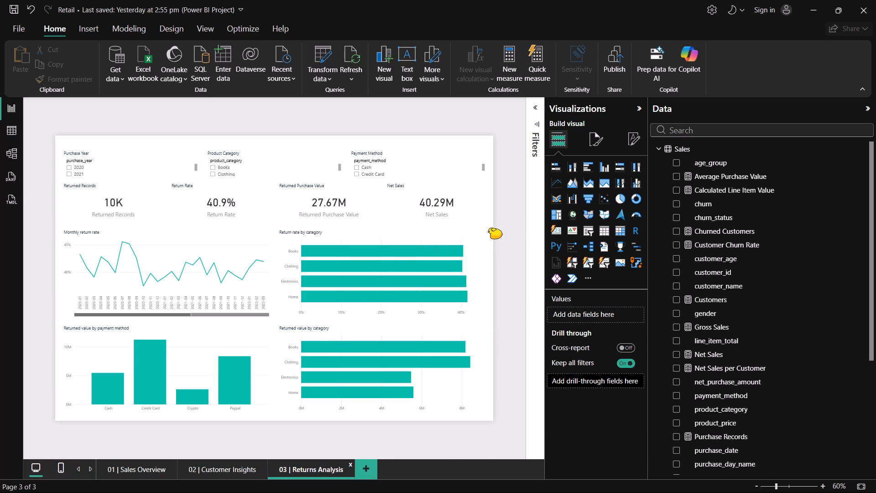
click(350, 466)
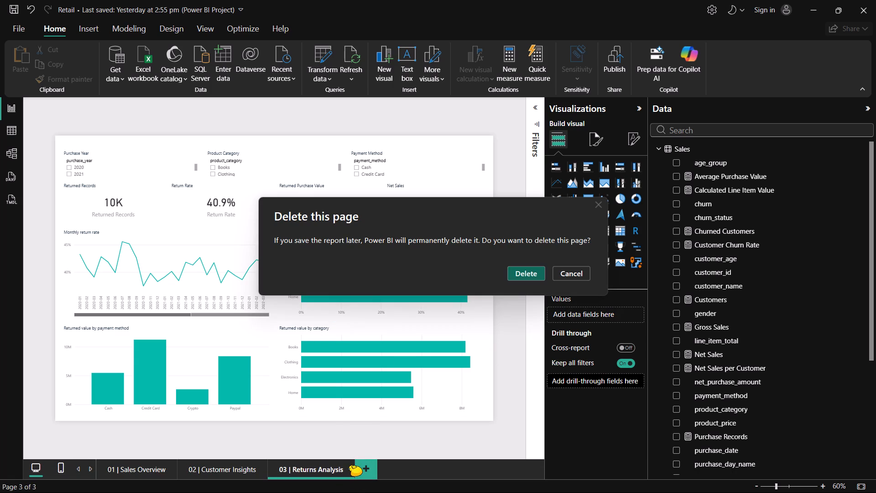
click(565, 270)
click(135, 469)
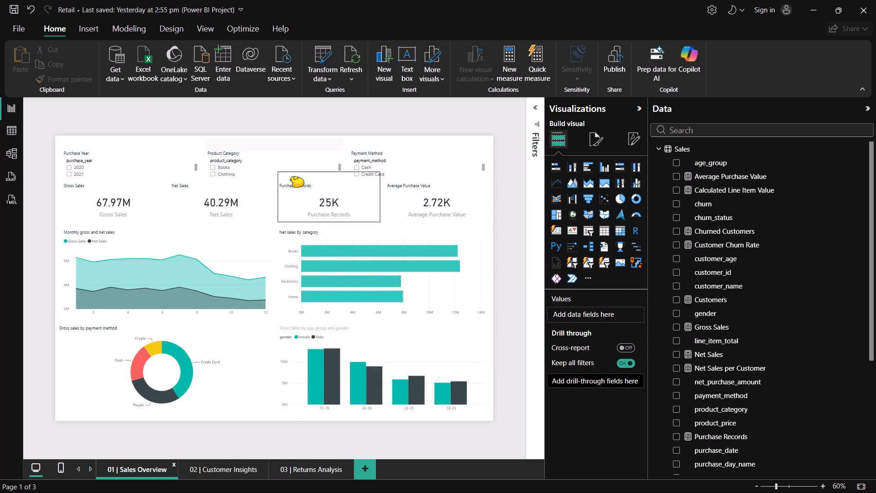
Start saving a copy of the report on this device, choosing Desktop > 3rd sem > DATA ANALYTICS AND VISUALIZATION > final product as the destination folder.
click(16, 26)
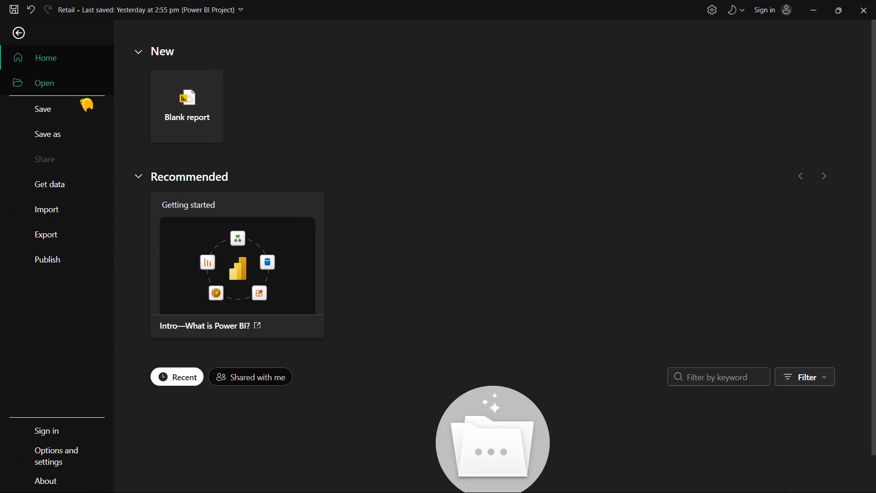
click(57, 141)
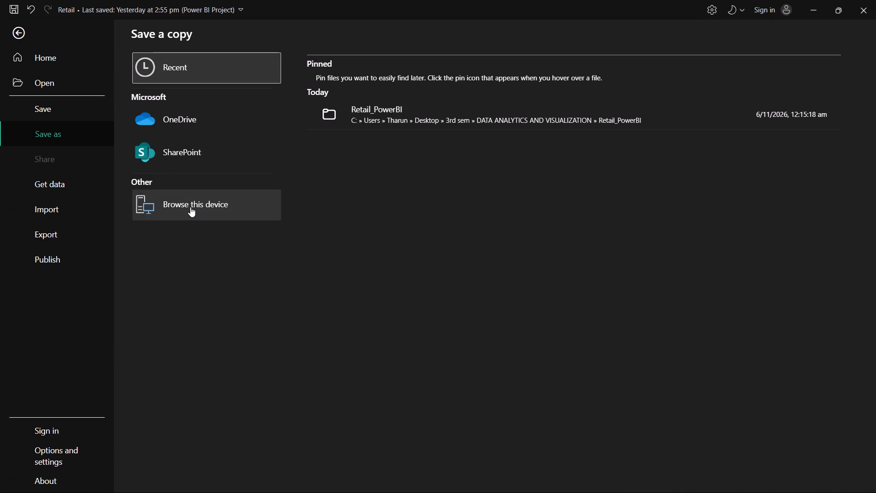
click(190, 207)
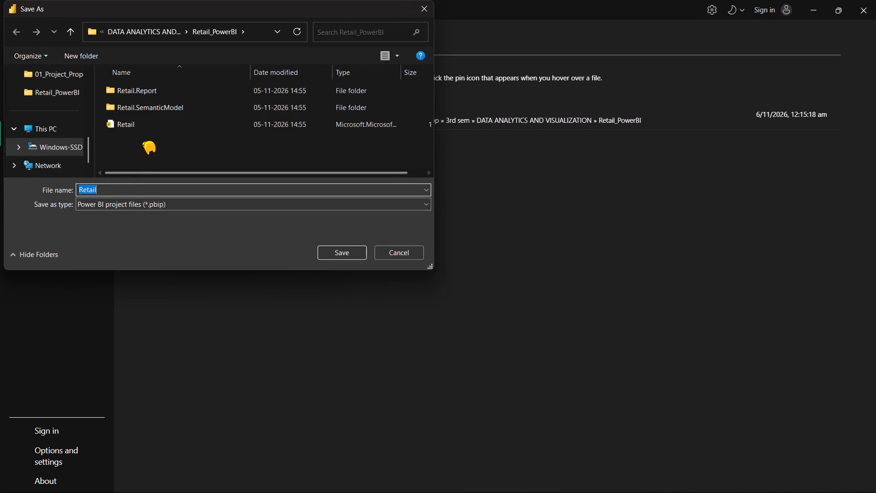
click(14, 29)
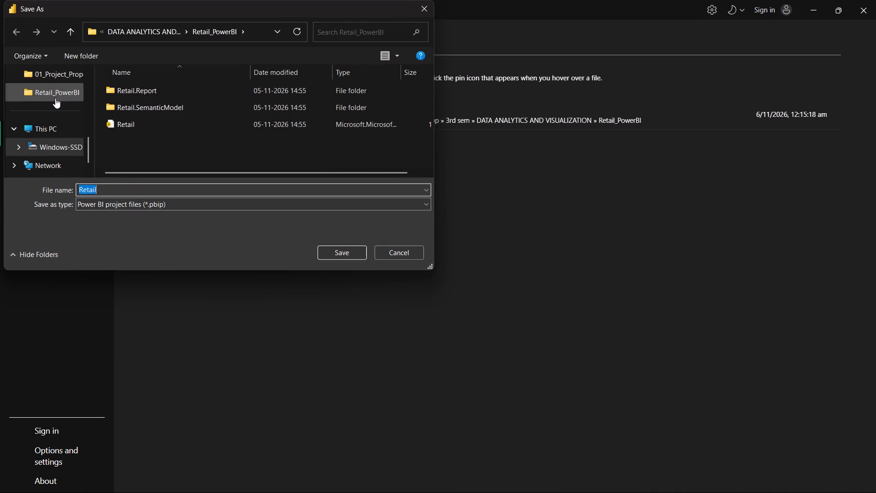
scroll(49, 101, up, 2)
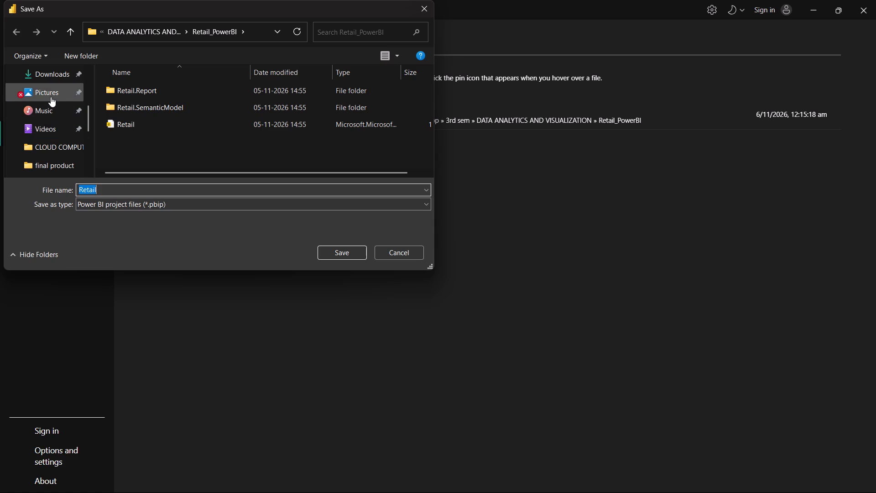
scroll(52, 88, up, 2)
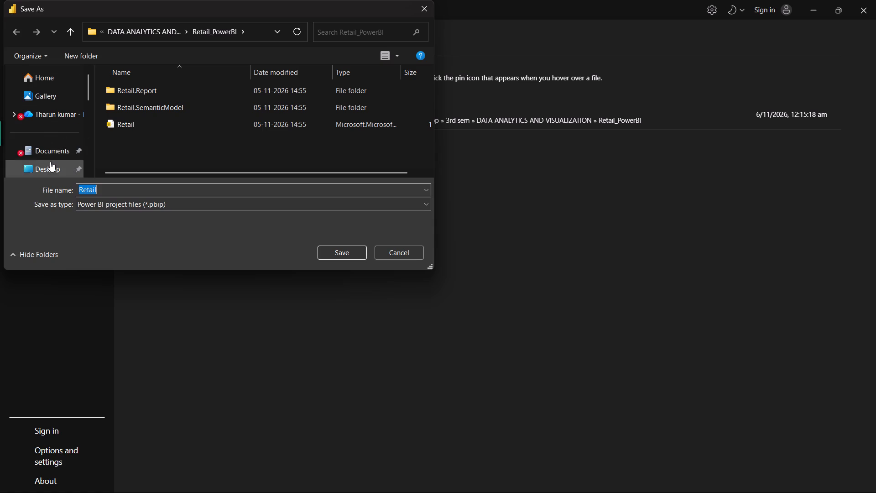
double_click(50, 164)
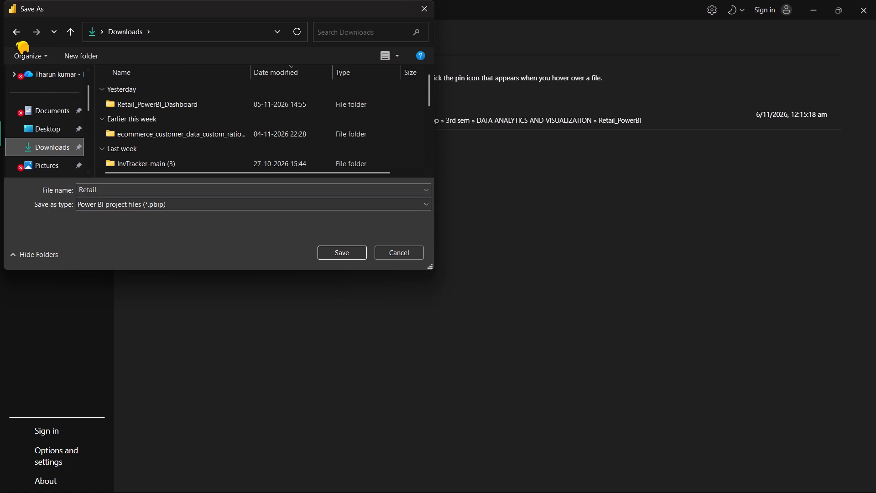
click(18, 32)
click(59, 127)
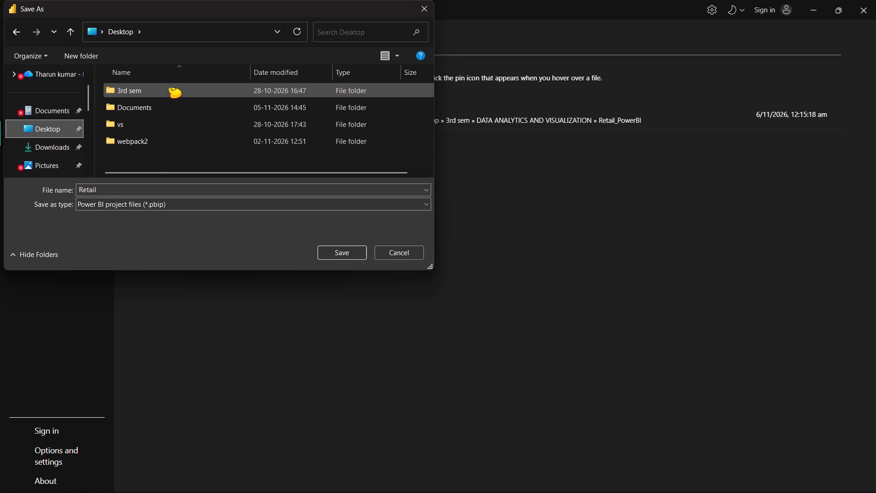
double_click(169, 88)
double_click(188, 141)
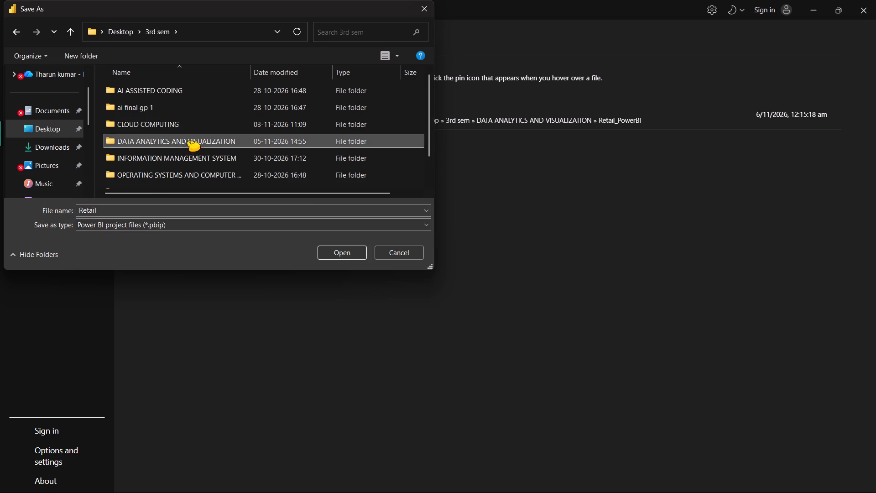
double_click(168, 93)
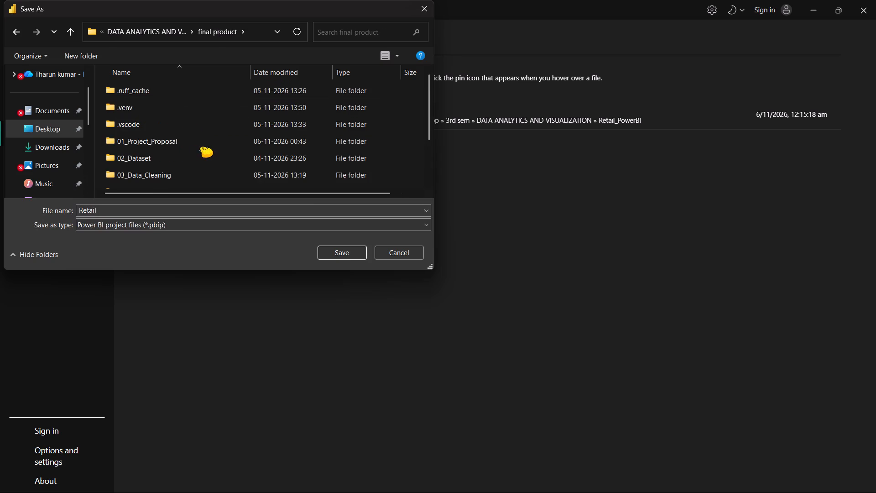
scroll(201, 147, down, 11)
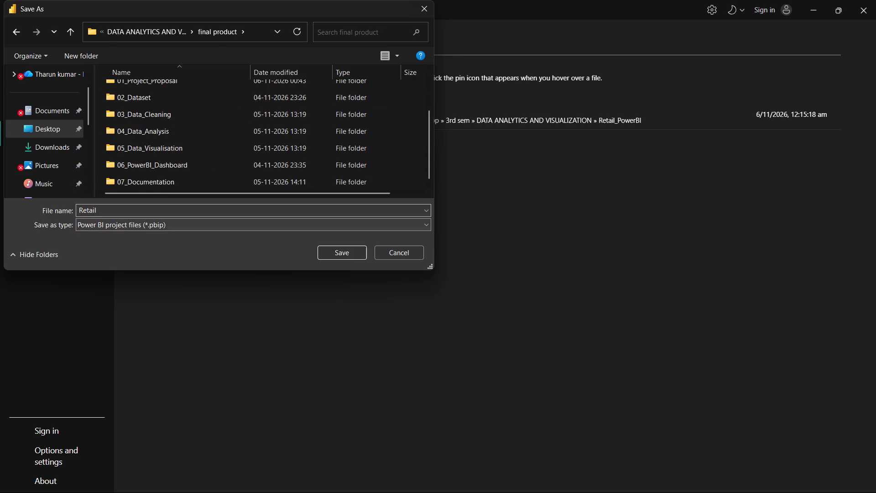
Name the copy sales-dashboard and save it as a Power BI project file in the final product folder.
click(253, 210)
key(BackSpace)
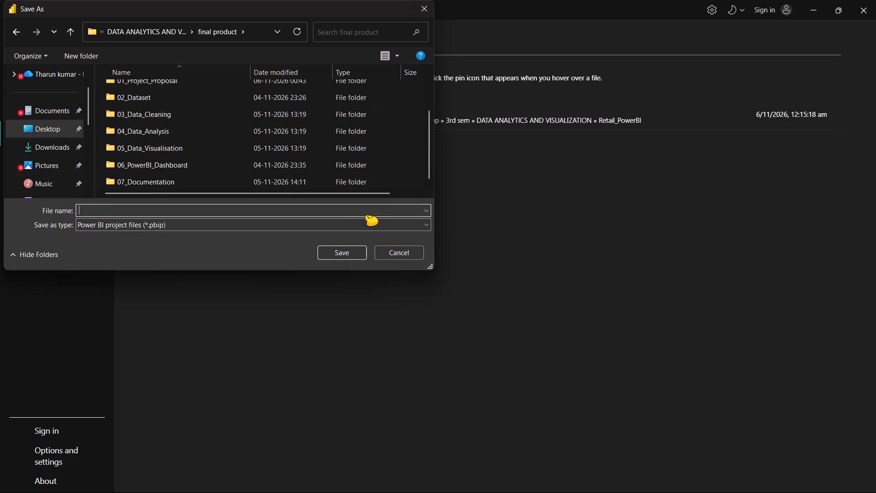
text(sales)
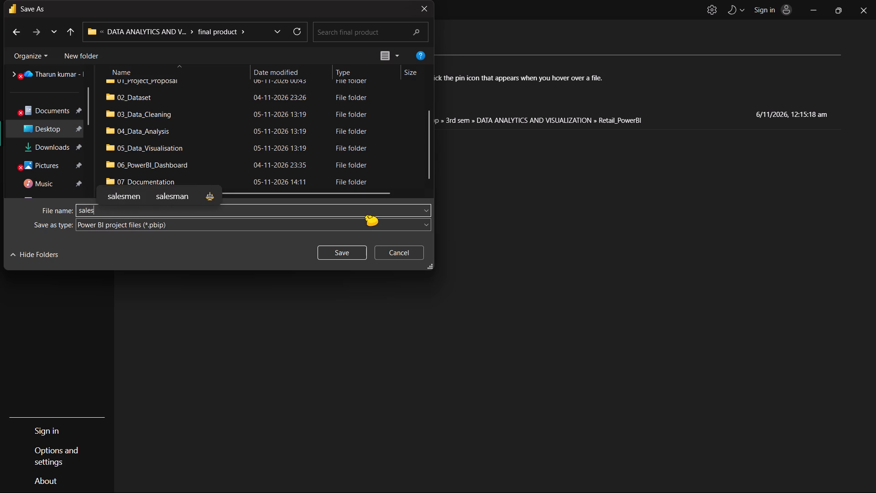
key(minus)
text(dash)
text(board)
key(Return)
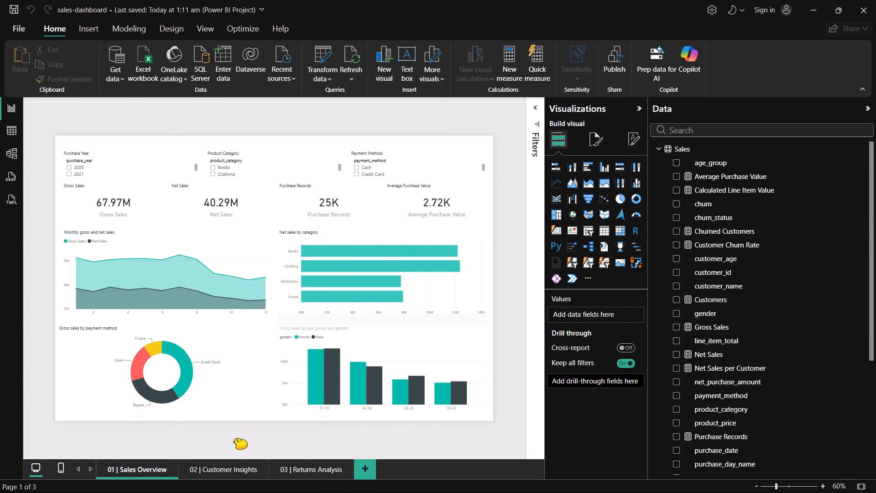
Review the Customer Insights and Returns Analysis pages of the saved copy, then return to the Sales Overview page.
click(220, 469)
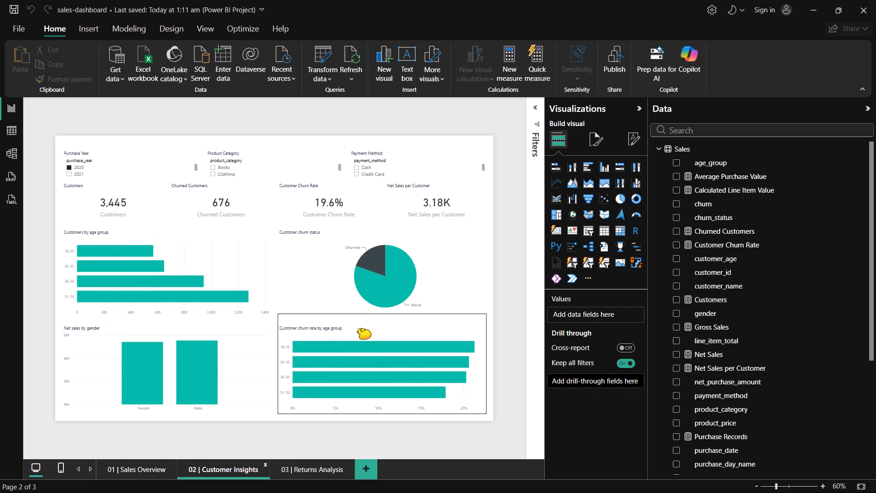
click(300, 469)
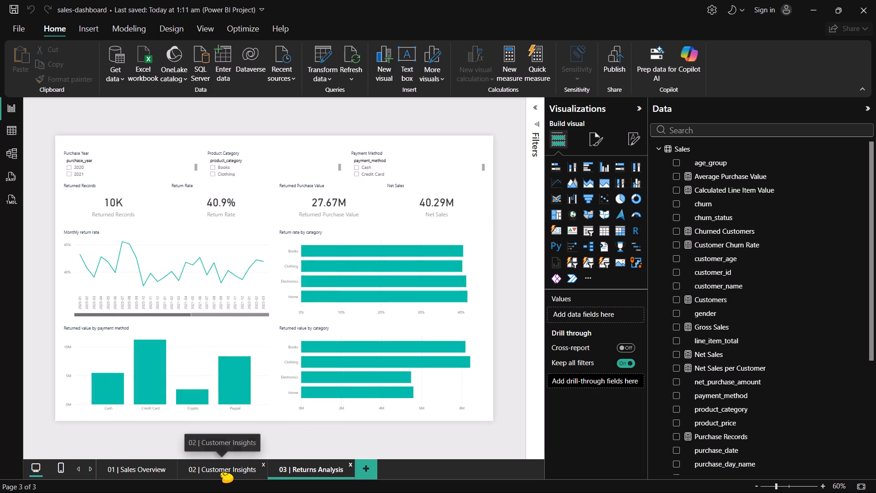
click(221, 472)
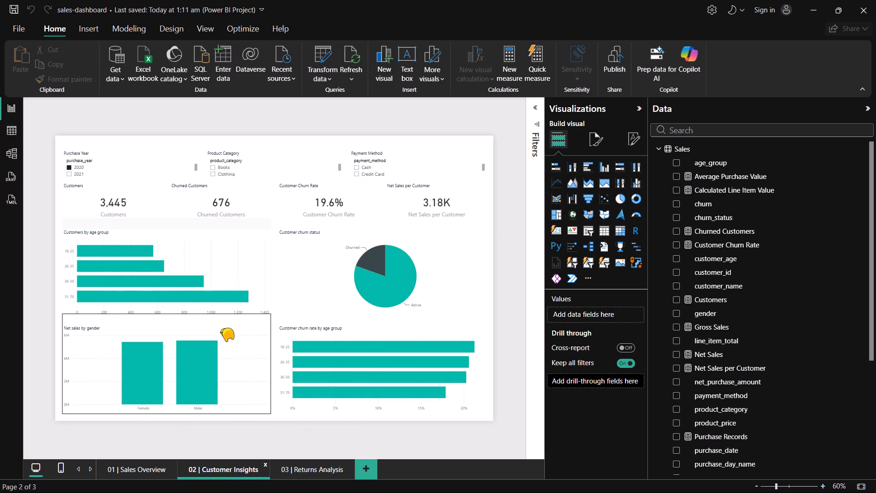
click(303, 474)
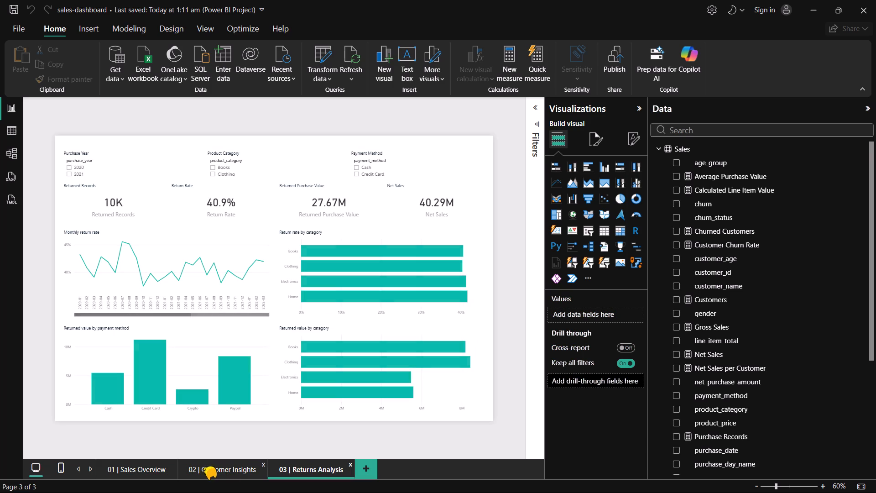
click(124, 461)
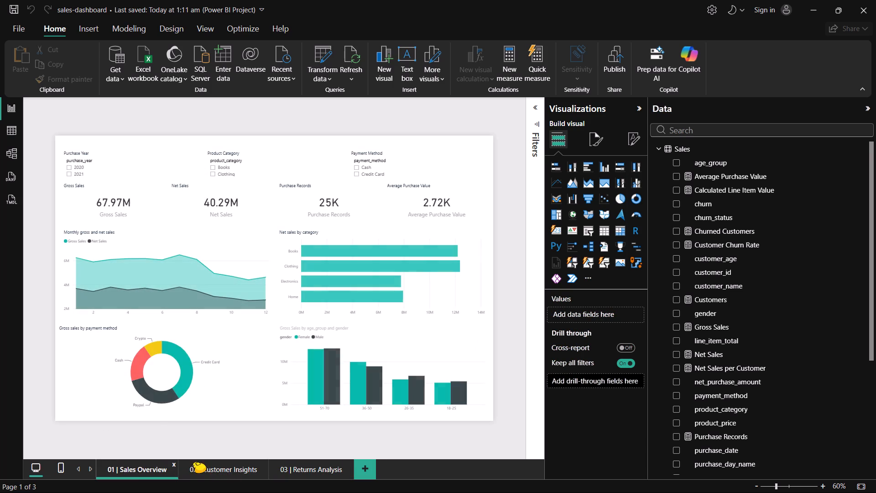
Close the sales-dashboard report, saving its changes.
click(875, 0)
click(418, 268)
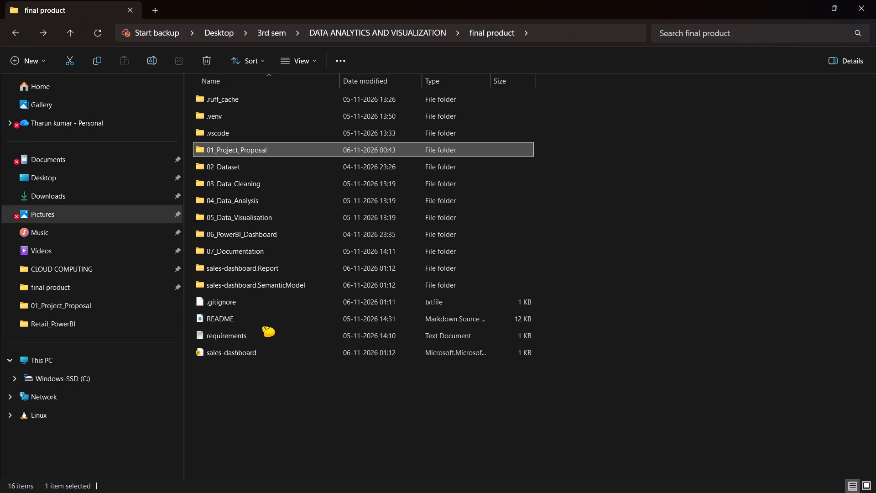
click(252, 356)
click(252, 356)
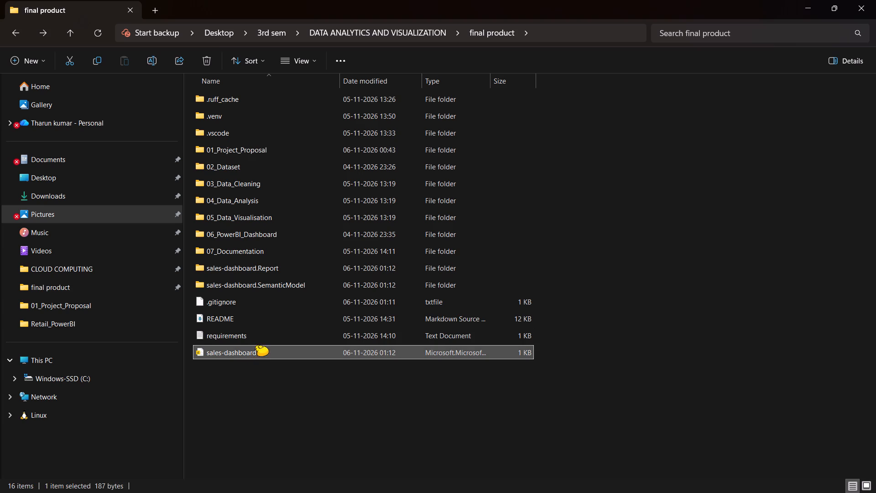
click(305, 355)
double_click(305, 355)
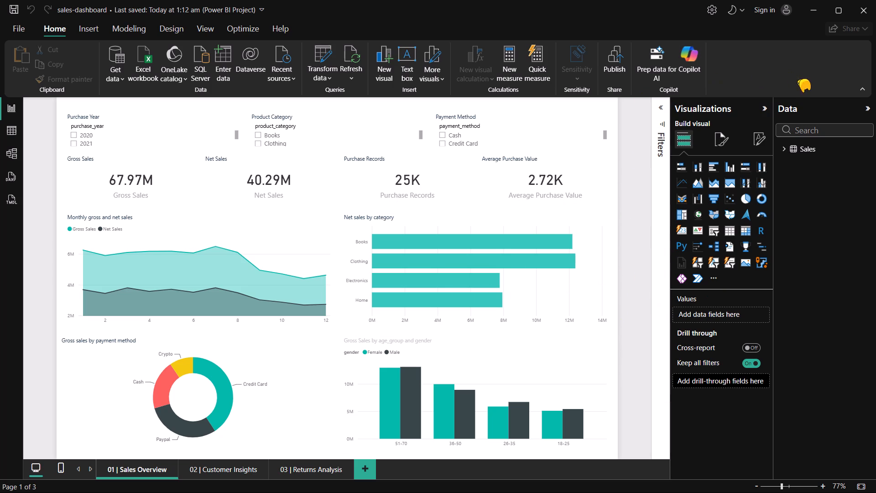
Collapse the Visualizations and Data panes to give the report canvas more room.
click(767, 104)
click(871, 110)
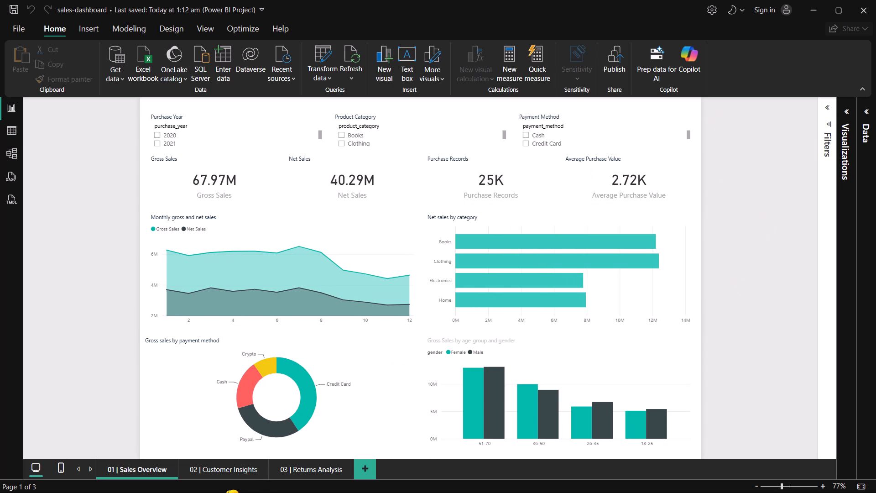
Compare the visuals on the reopened report's Customer Insights page with those on its Sales Overview page.
click(213, 473)
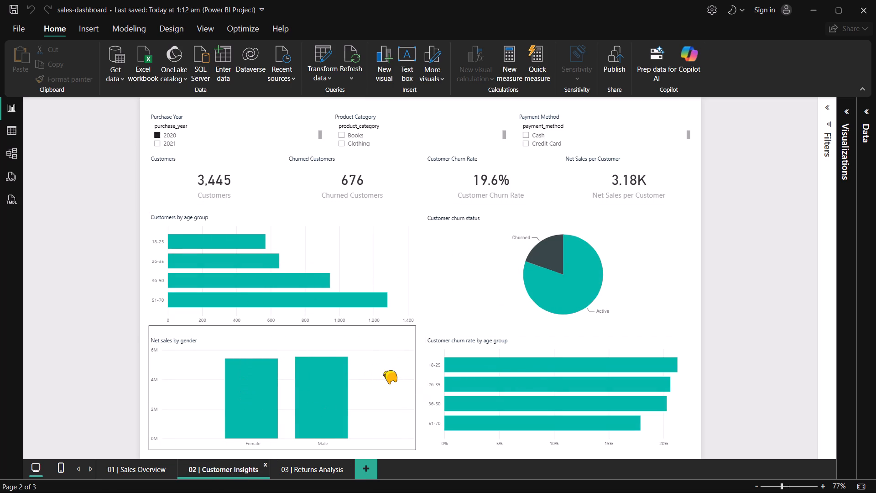
click(125, 474)
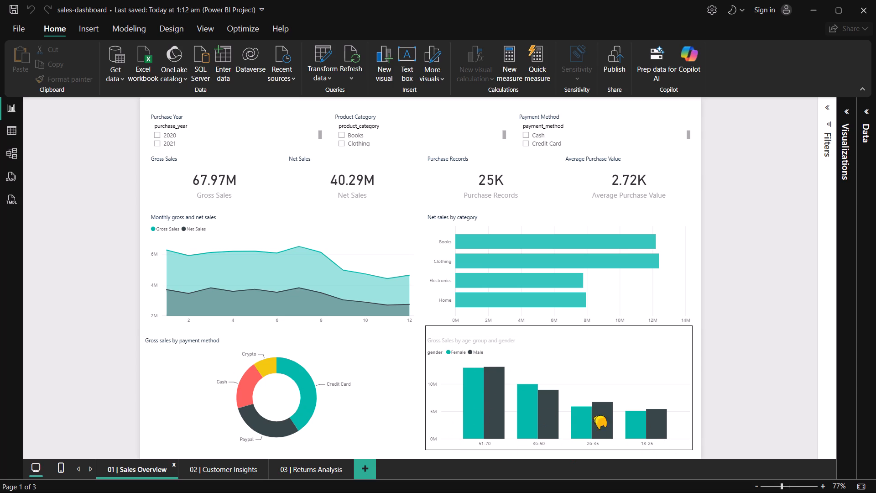
click(209, 469)
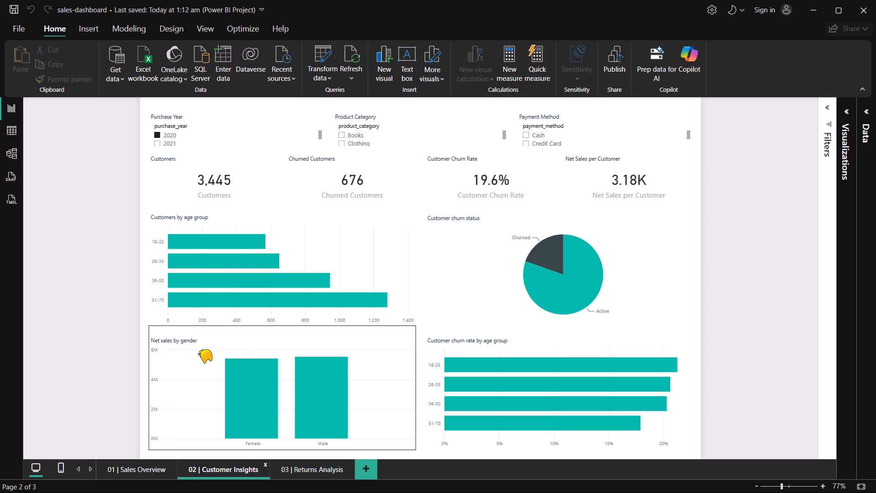
click(113, 474)
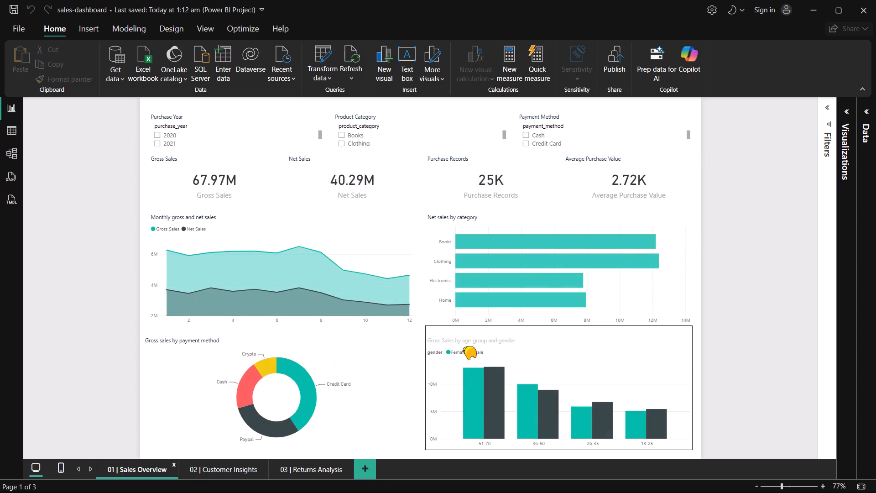
On the Customer Insights page, change the Net sales by gender chart to a 100% stacked bar chart.
click(211, 469)
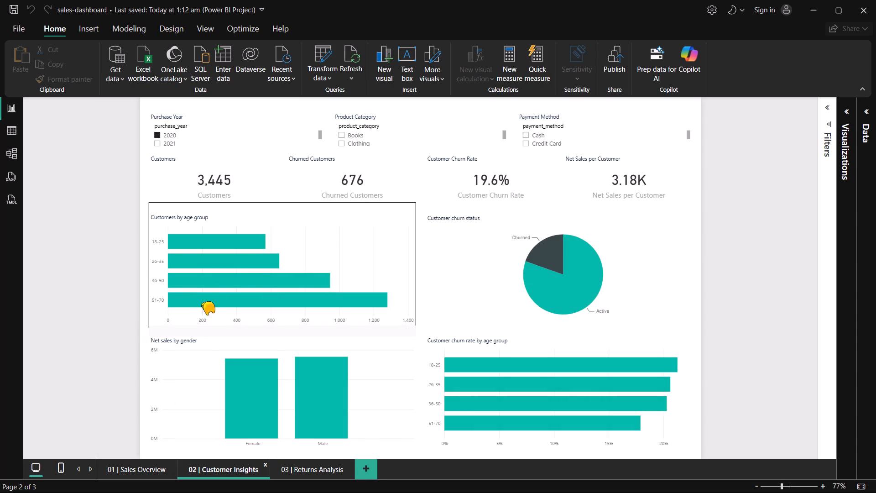
click(391, 366)
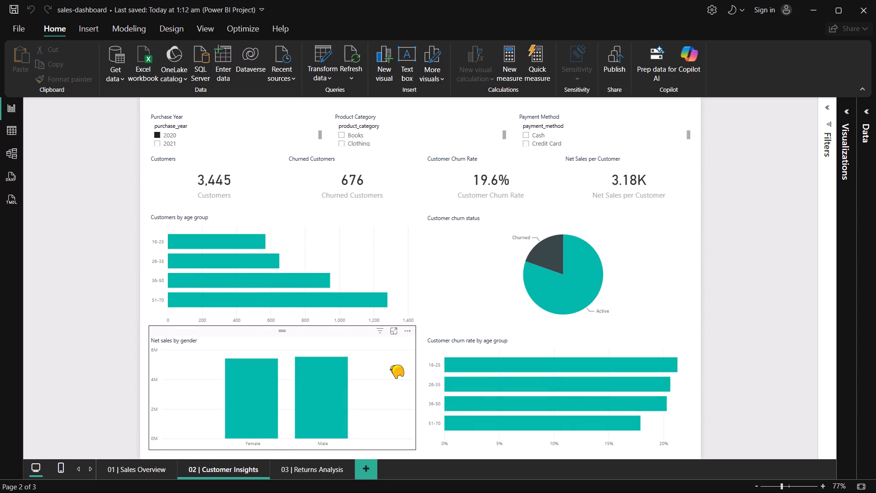
click(375, 379)
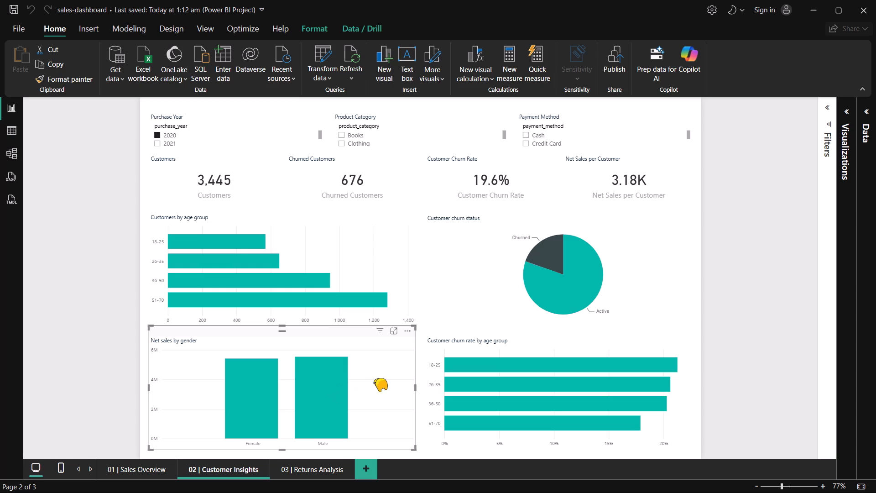
click(850, 144)
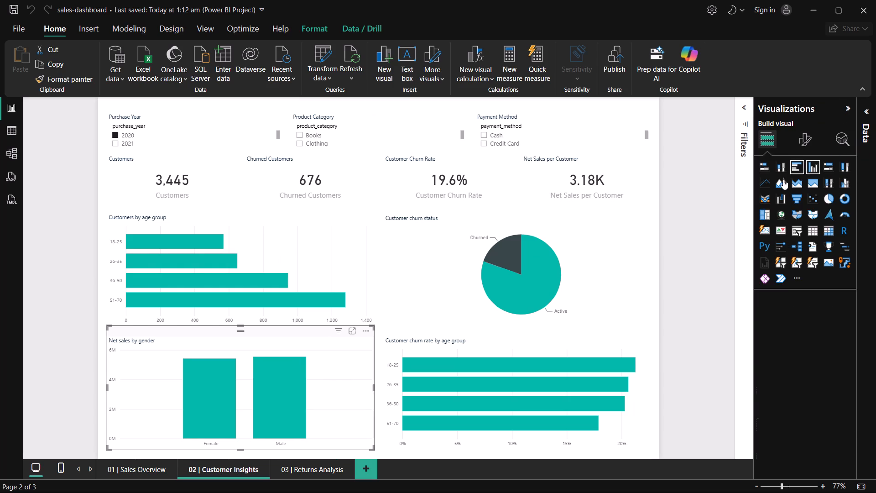
click(834, 167)
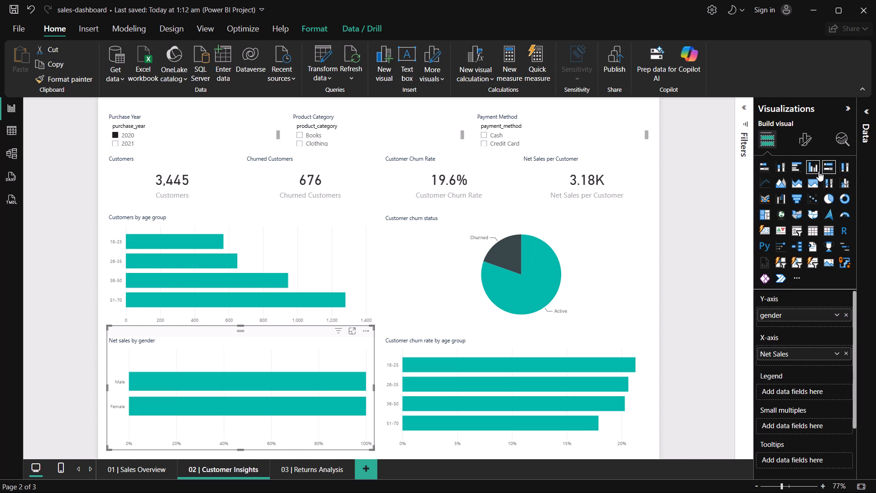
Try column, area and bar types for the Net sales by gender chart, settling on a clustered column chart.
click(819, 170)
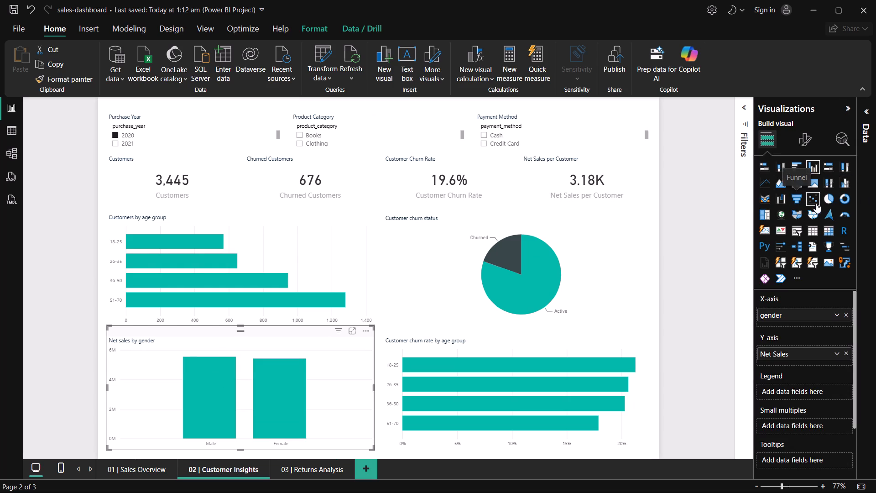
click(784, 183)
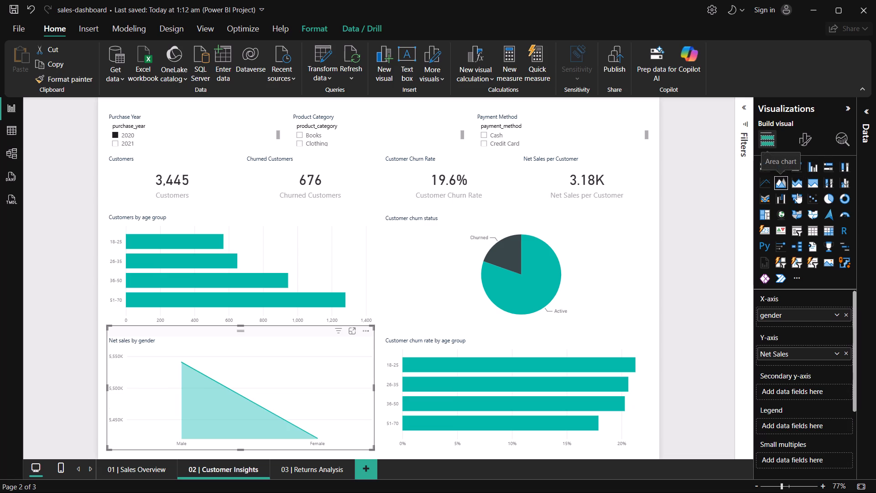
click(799, 187)
click(818, 178)
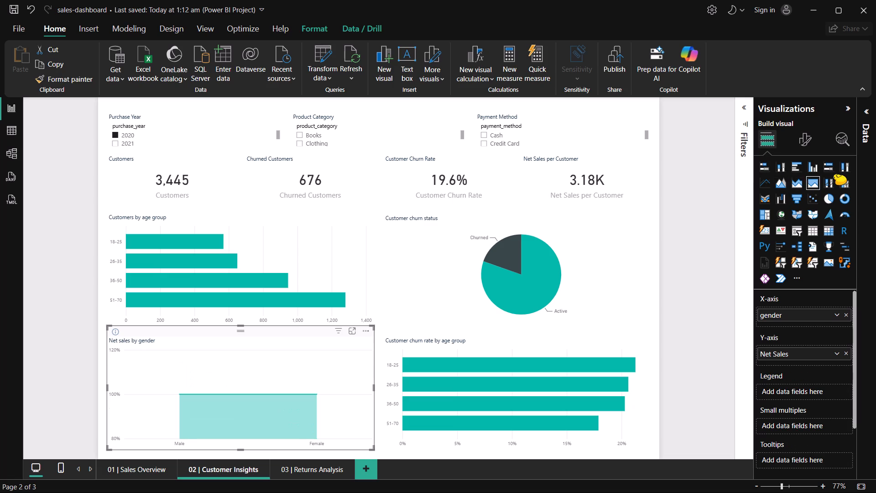
click(834, 174)
click(797, 168)
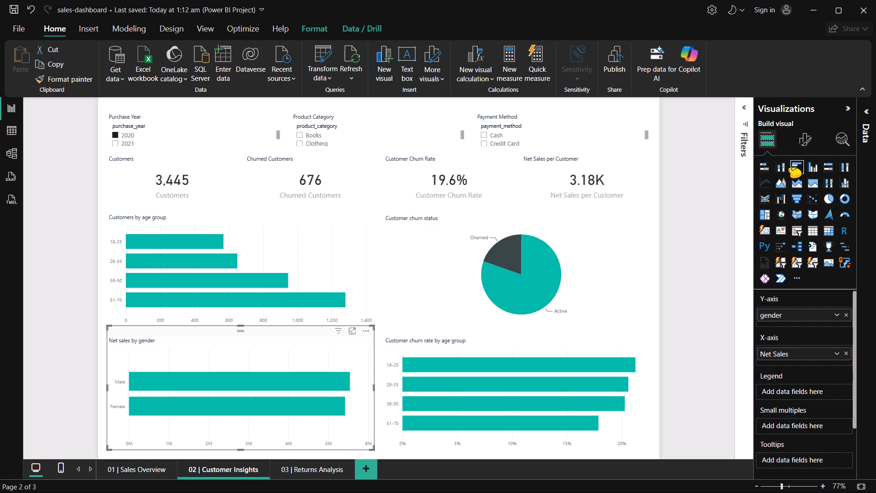
click(779, 165)
click(766, 165)
click(814, 168)
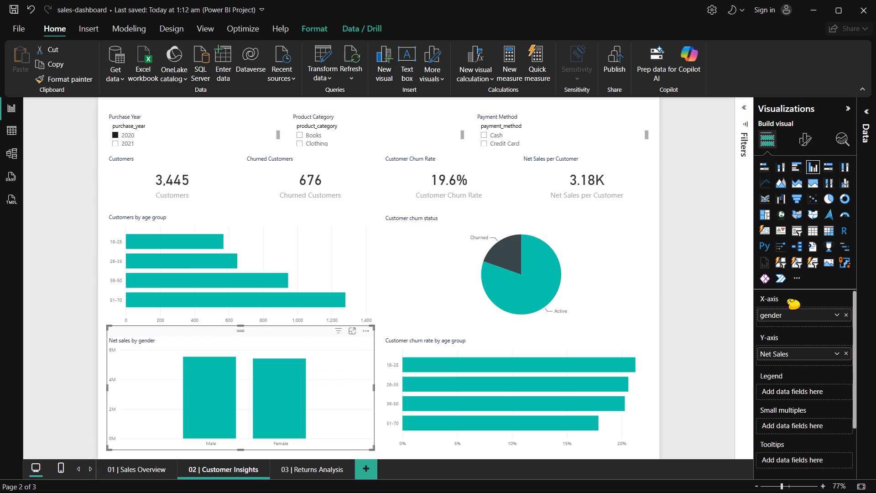
Reopen the Data pane and expand the Sales table to list its fields.
click(868, 128)
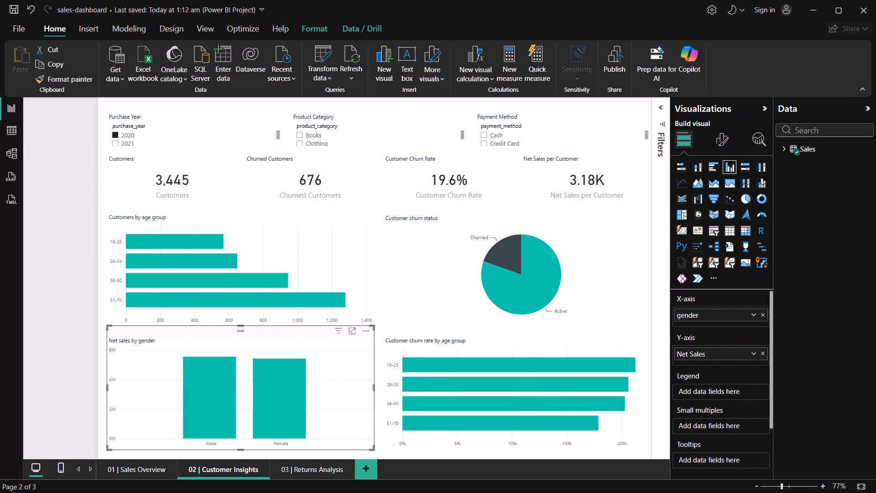
click(797, 146)
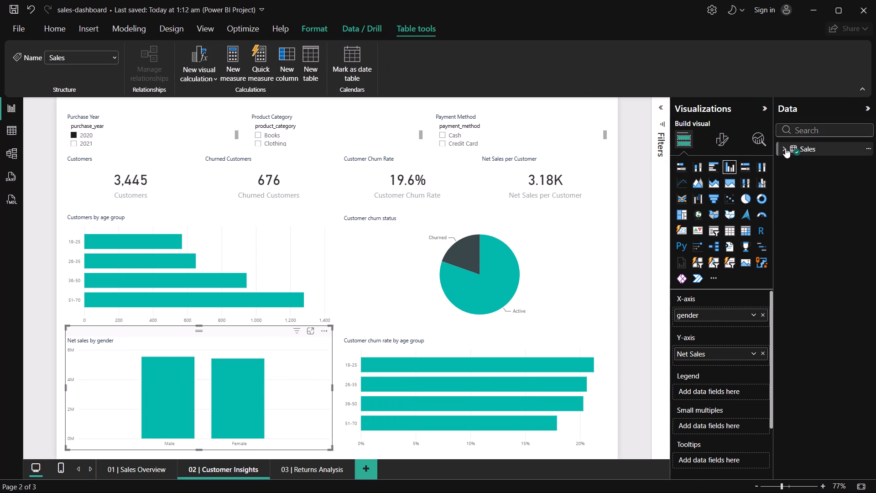
click(785, 148)
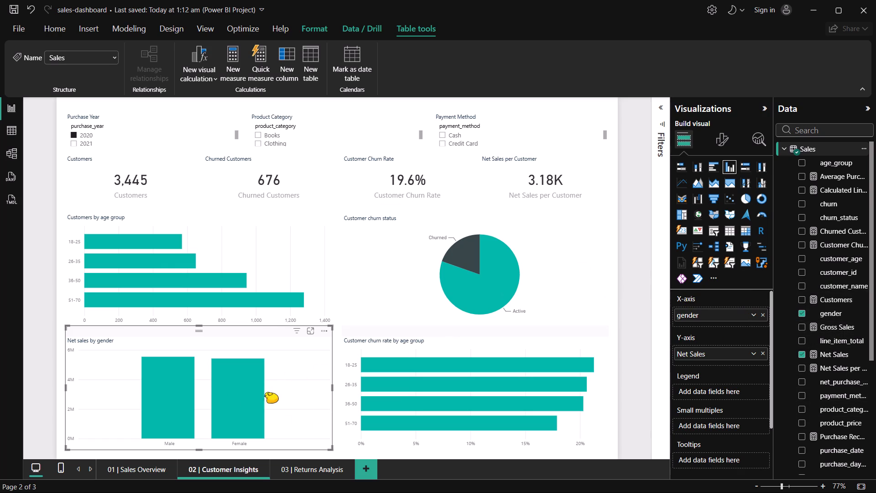
Cross-highlight the page by the Female column of the Net sales by gender chart, and clear the highlight.
click(245, 398)
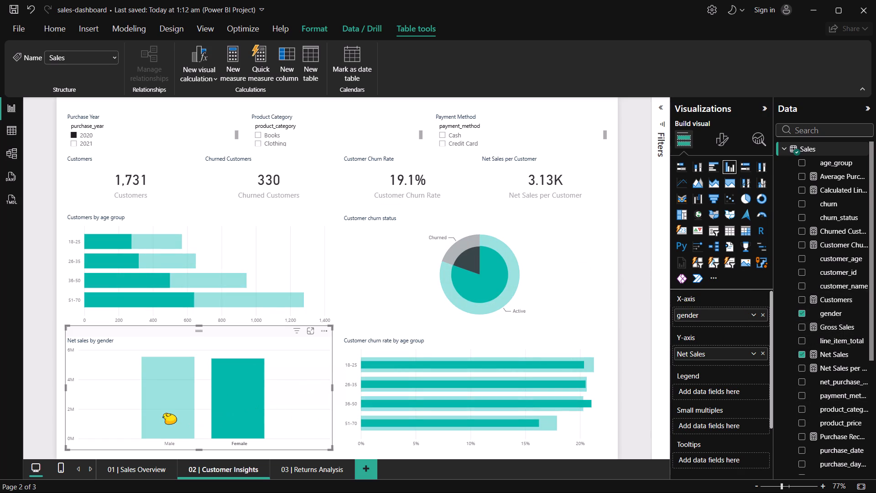
click(318, 419)
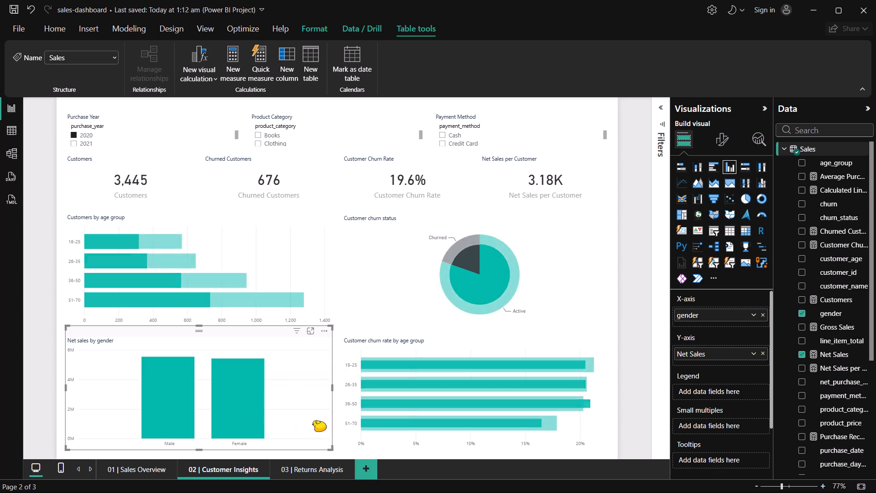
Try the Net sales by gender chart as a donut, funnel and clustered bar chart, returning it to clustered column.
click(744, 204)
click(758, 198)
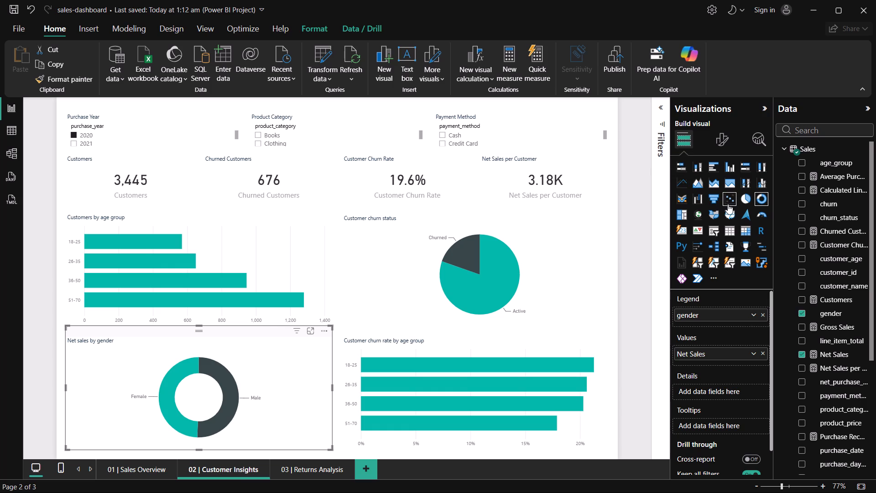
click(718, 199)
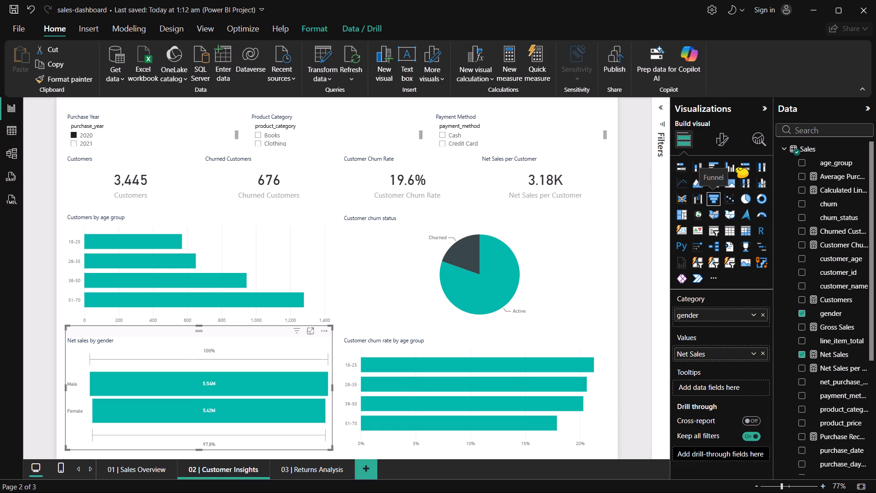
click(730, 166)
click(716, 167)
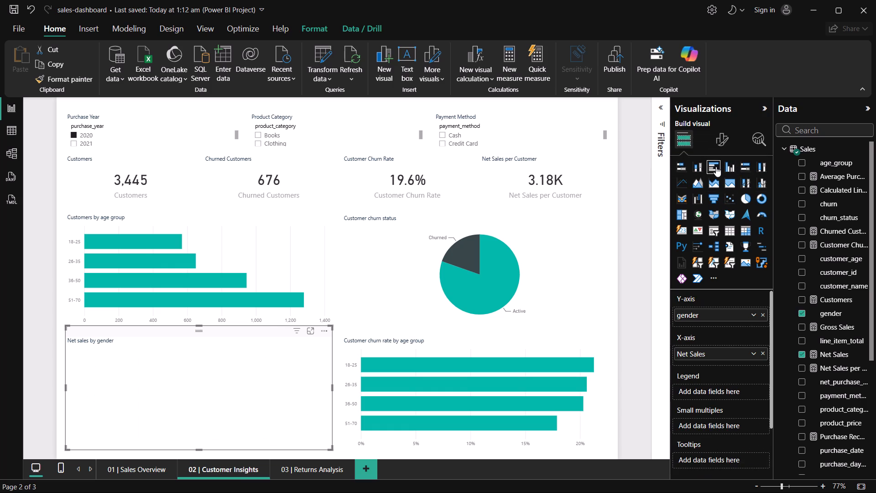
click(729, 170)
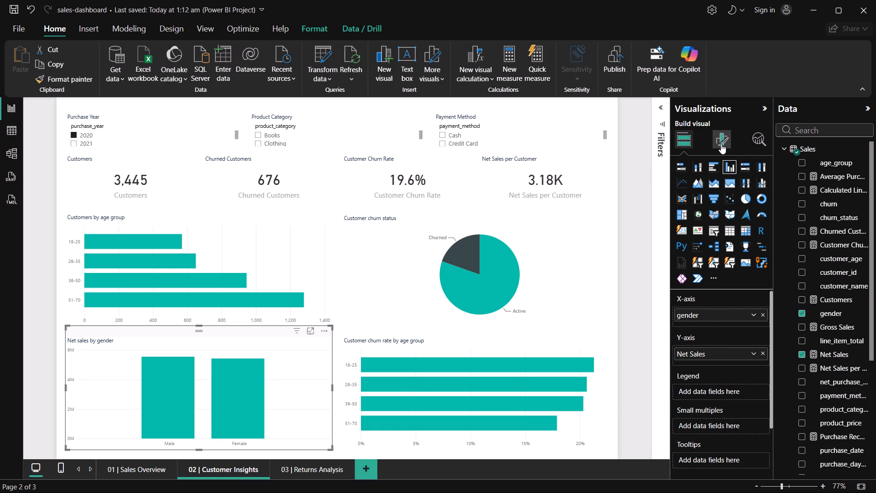
Turn on data labels for the Net sales by gender column chart.
click(721, 144)
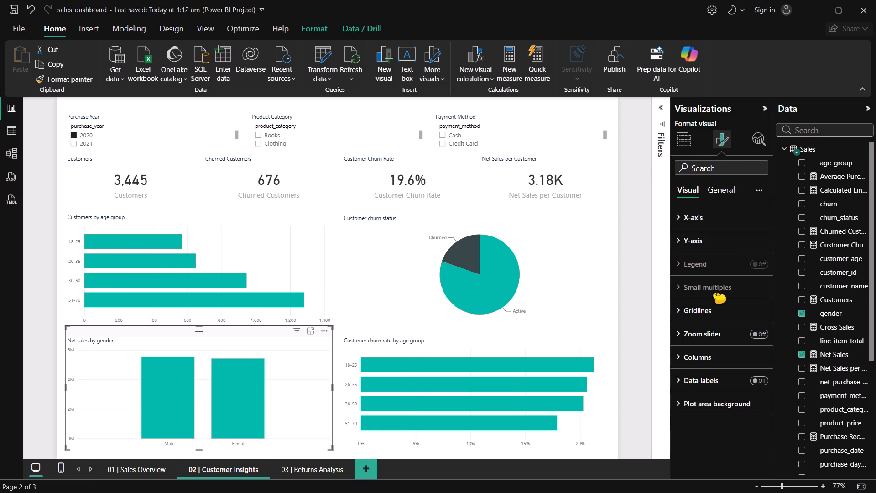
click(713, 229)
scroll(711, 339, down, 1)
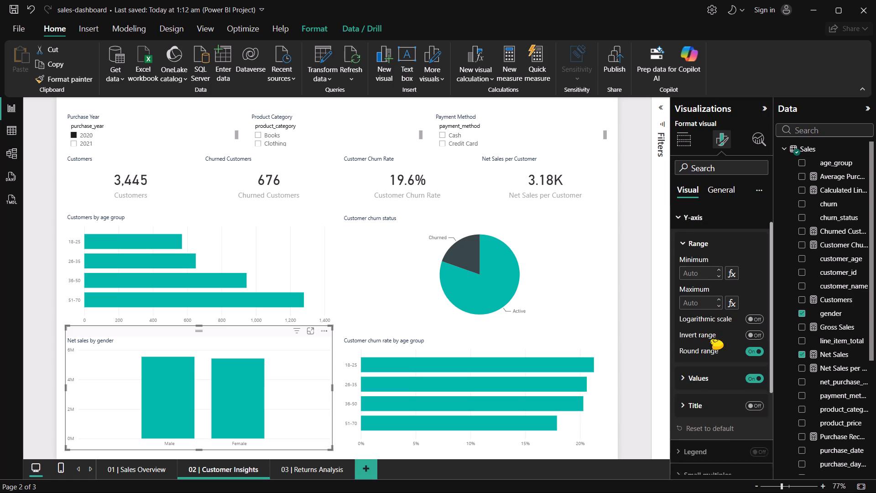
scroll(711, 339, down, 1)
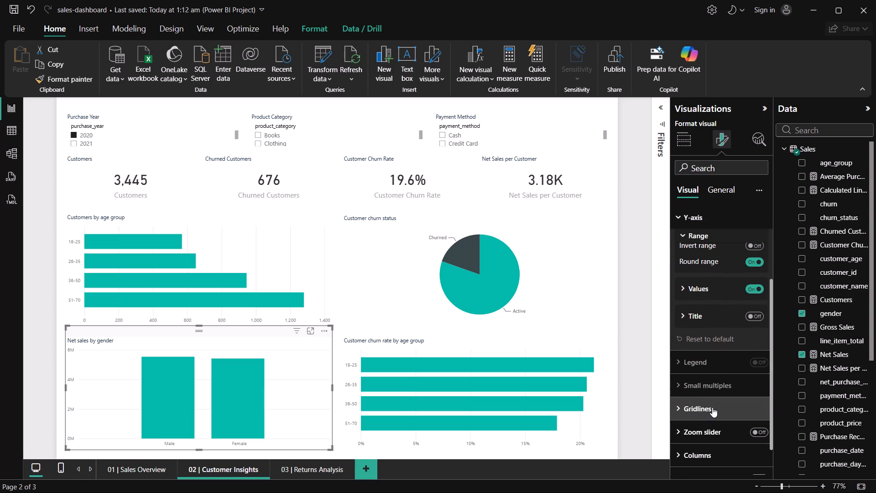
scroll(716, 398, down, 3)
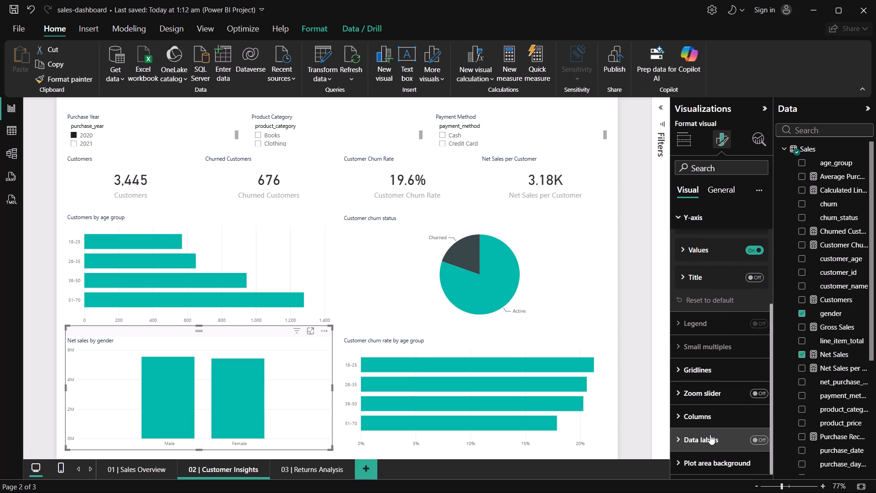
click(756, 442)
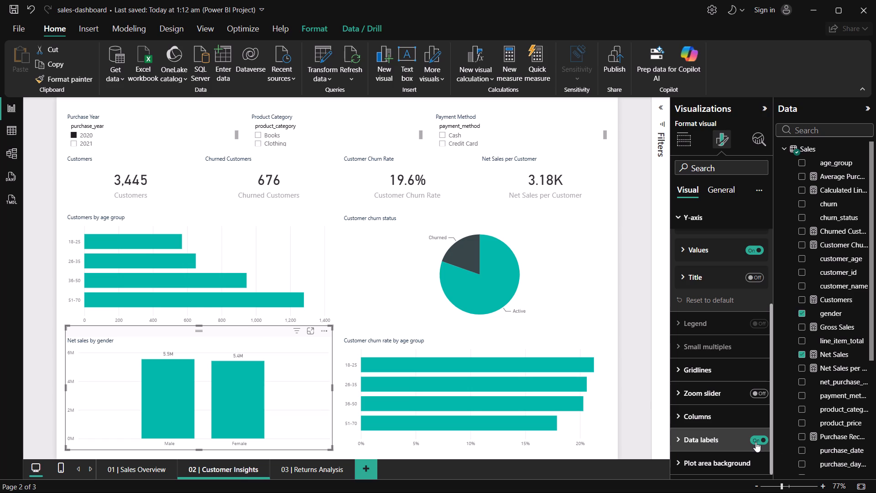
Color the Male column of the Net sales by gender chart in the darkest teal theme shade and deselect the chart.
click(740, 414)
scroll(725, 414, down, 2)
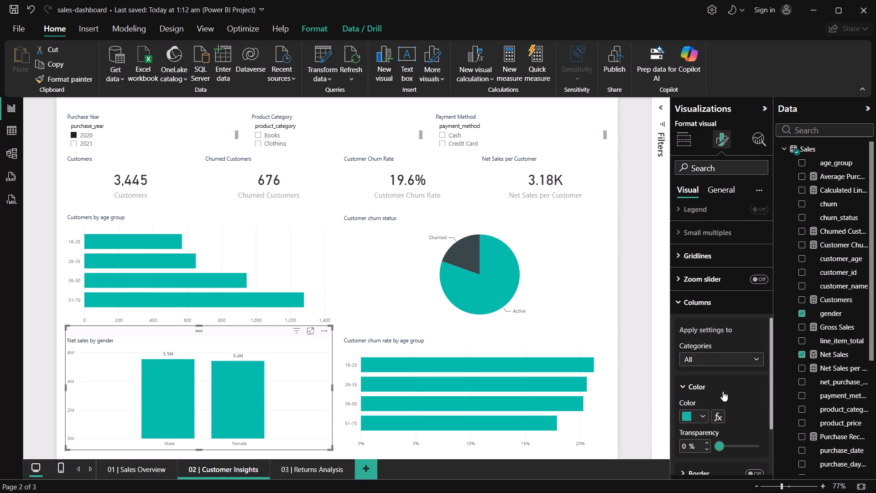
click(722, 352)
click(714, 365)
click(702, 391)
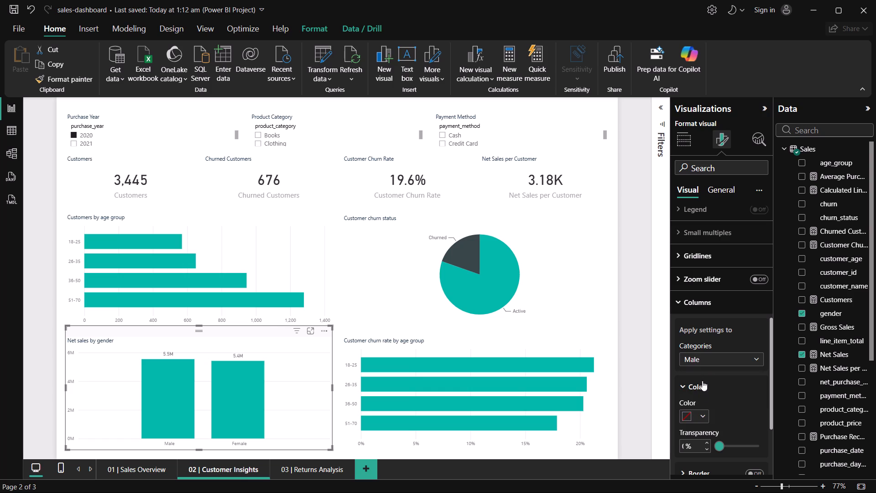
click(704, 414)
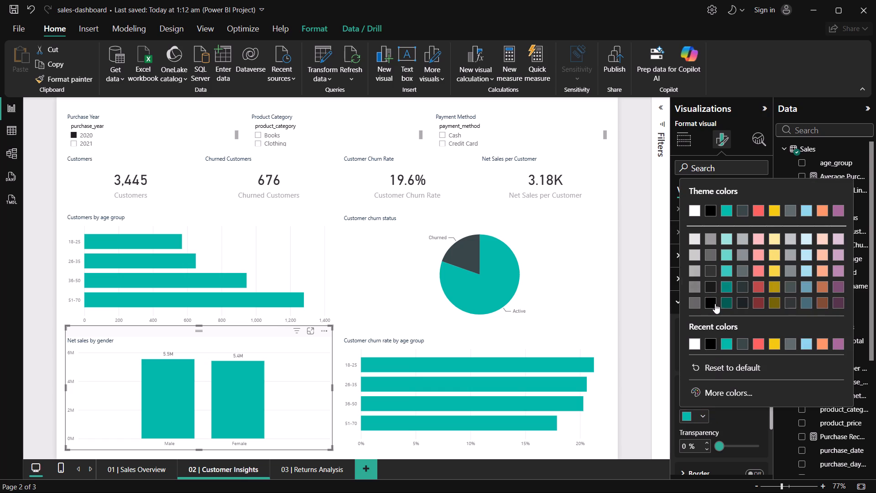
click(729, 301)
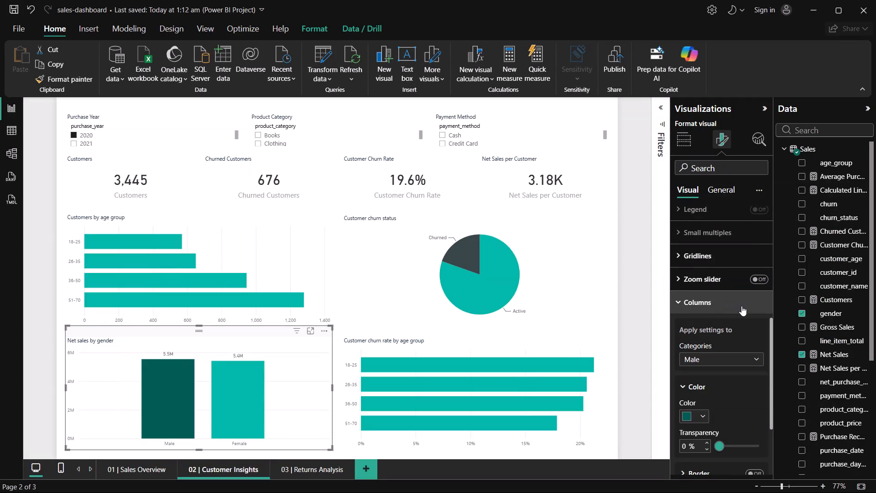
click(627, 346)
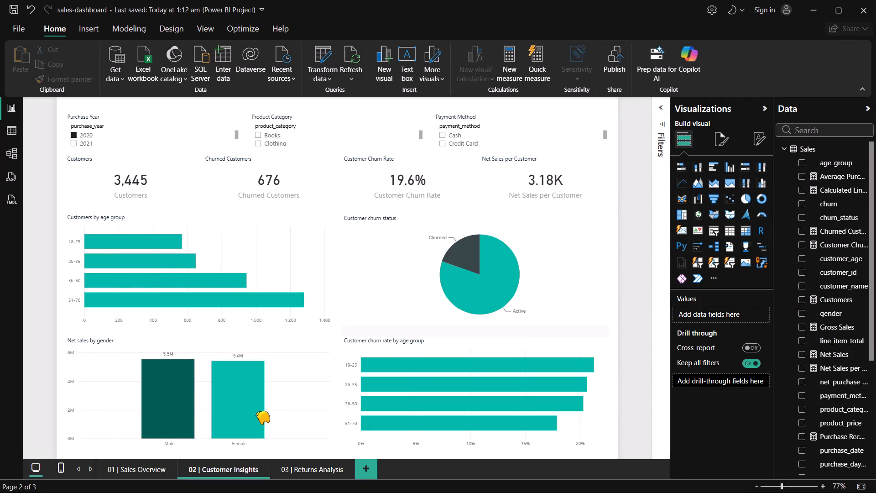
Change the Customer churn status pie chart to a donut chart and deselect it.
click(456, 282)
click(568, 258)
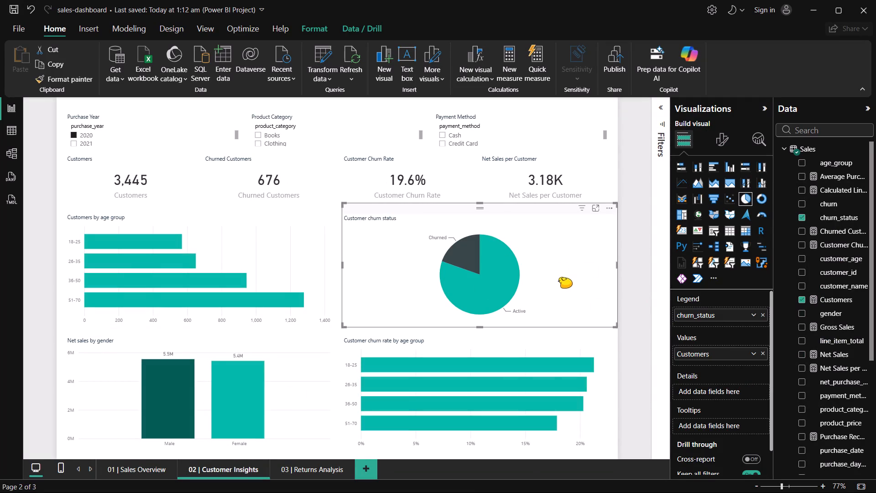
click(565, 278)
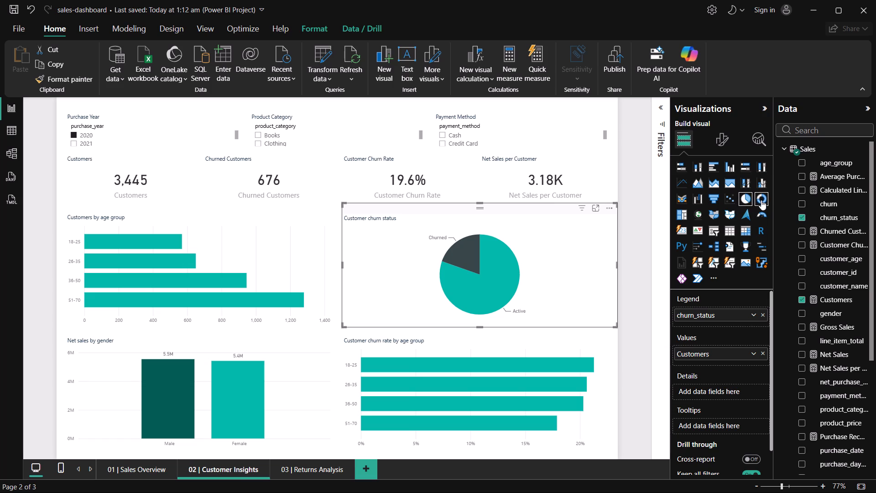
click(761, 202)
click(626, 268)
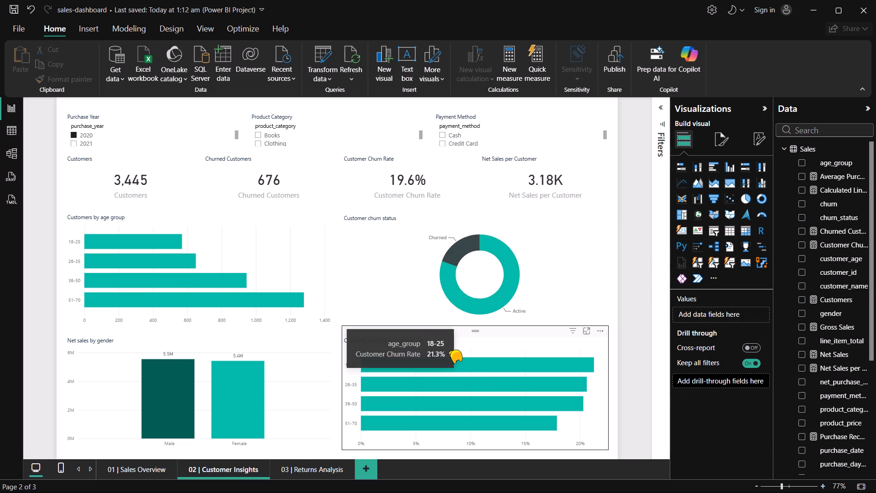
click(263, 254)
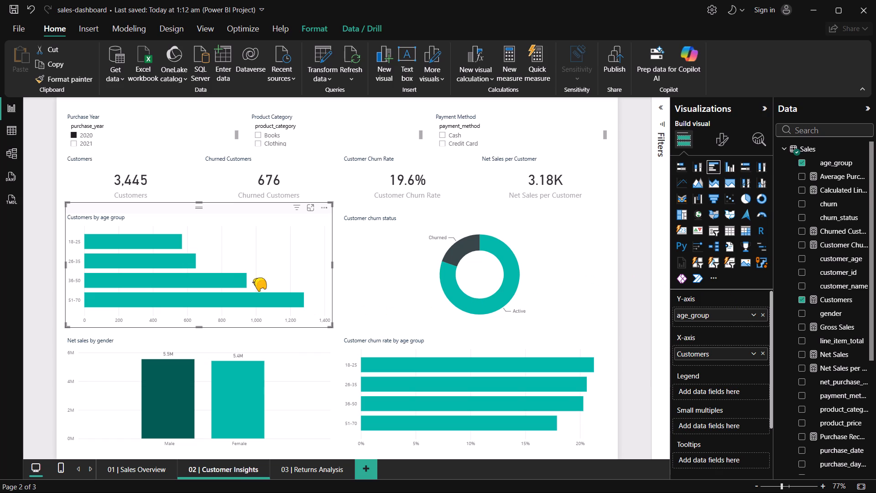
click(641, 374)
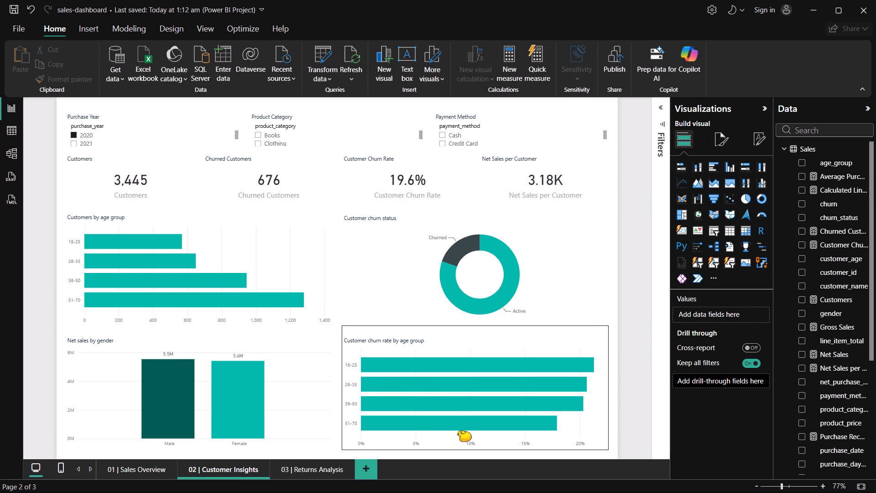
Delete the Customer churn rate by age group chart from the Customer Insights page.
click(586, 420)
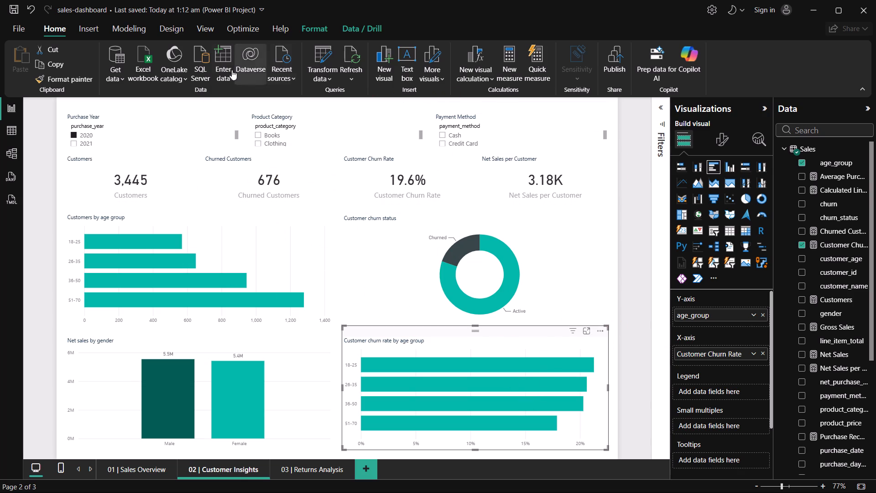
click(595, 414)
key(Delete)
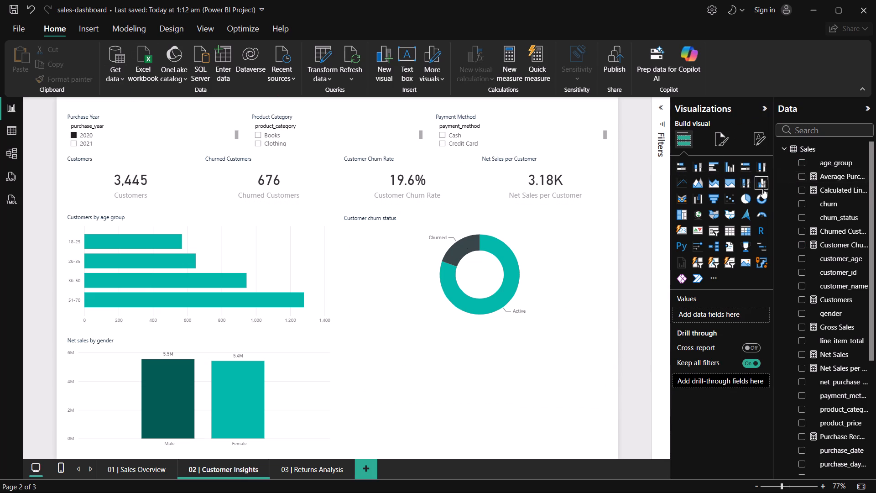
Start a new table visual from the churn field on the Customer Insights page and remove the field, leaving the table empty.
click(798, 204)
click(804, 204)
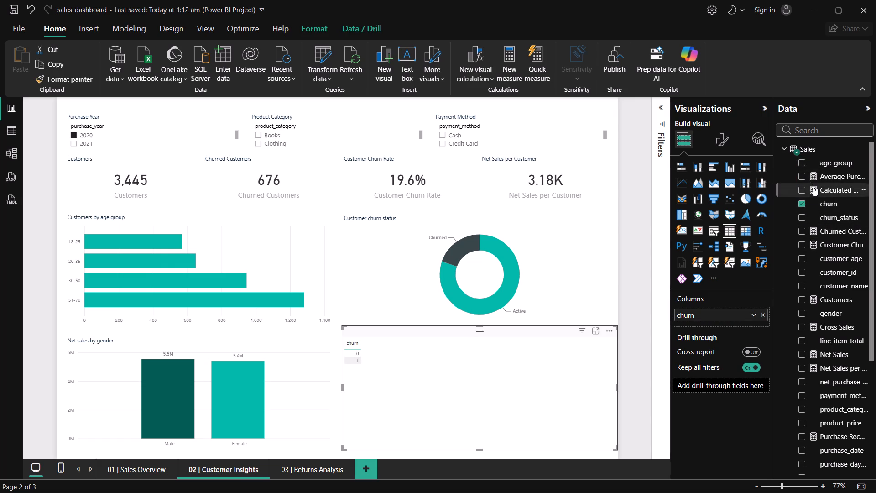
click(802, 205)
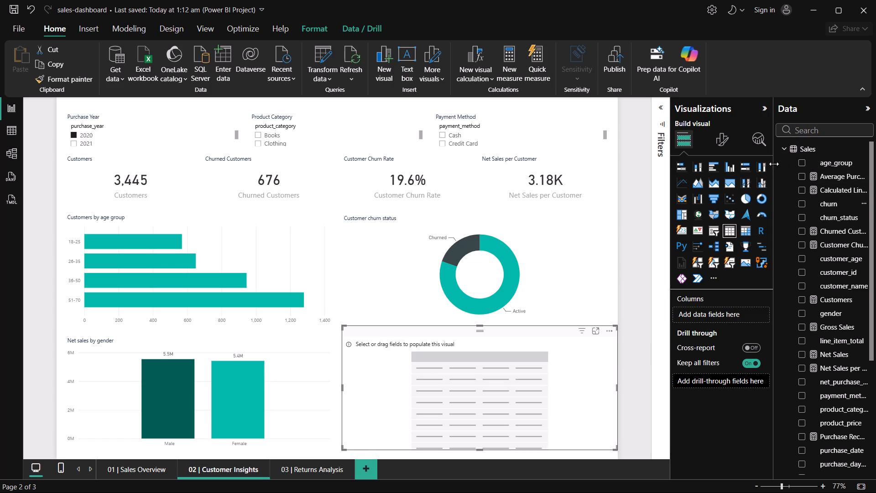
Widen the Data pane so the full field names fit.
drag(774, 173, 643, 199)
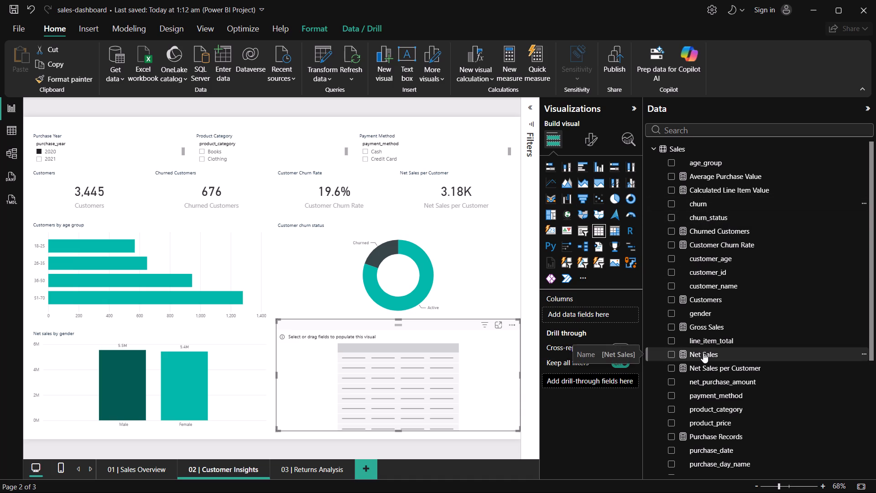
View the Returns Analysis page for comparison and return to the Customer Insights page.
click(351, 463)
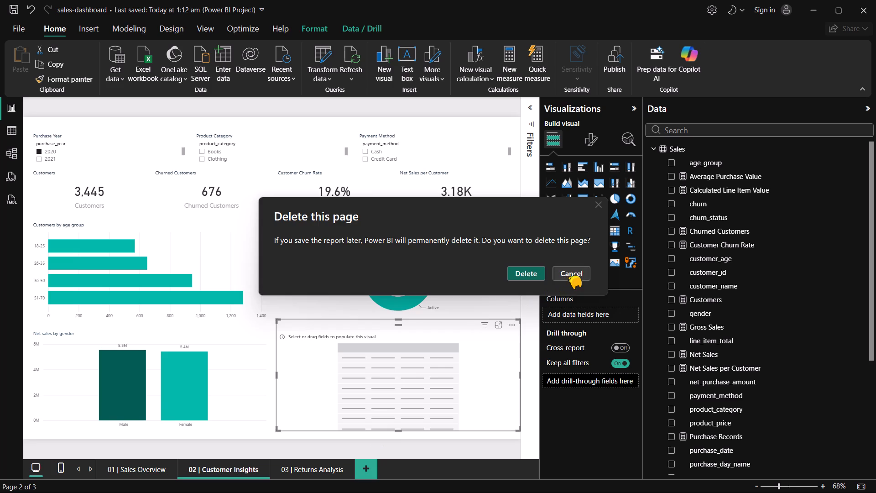
click(569, 277)
click(299, 466)
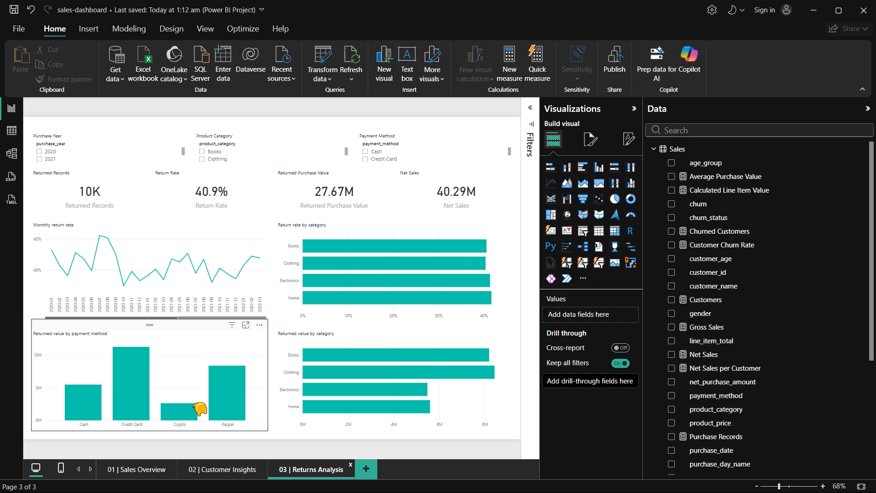
click(223, 470)
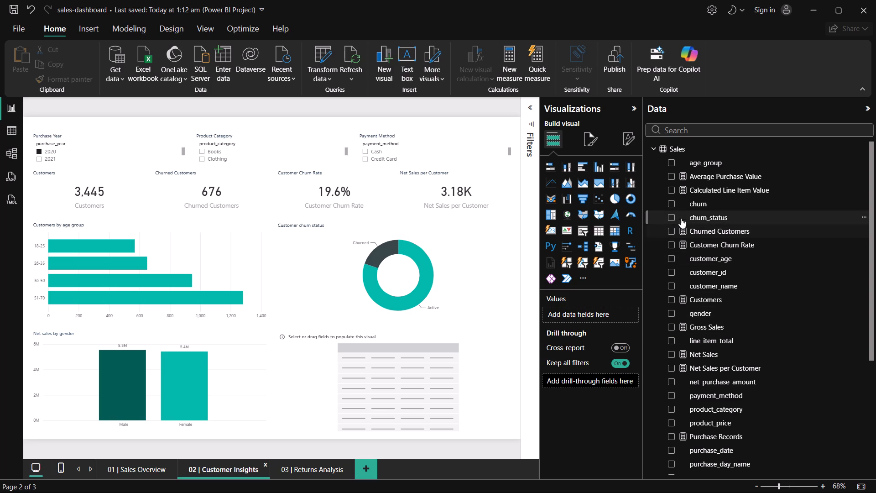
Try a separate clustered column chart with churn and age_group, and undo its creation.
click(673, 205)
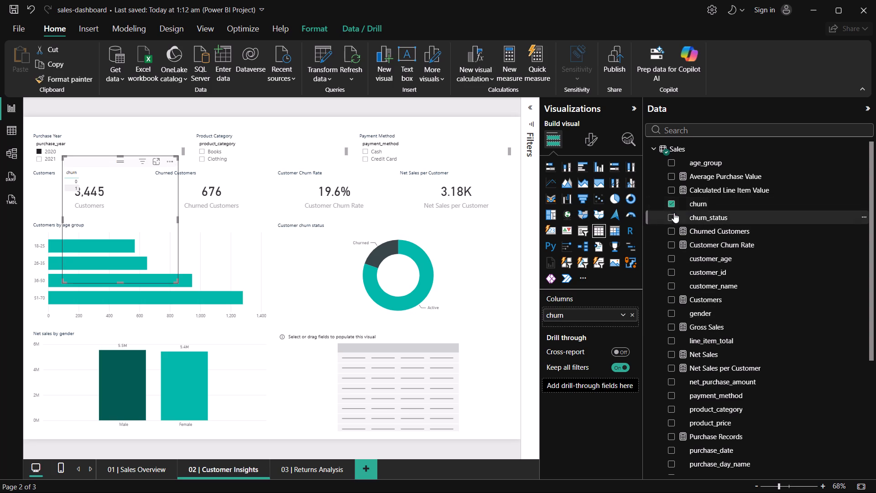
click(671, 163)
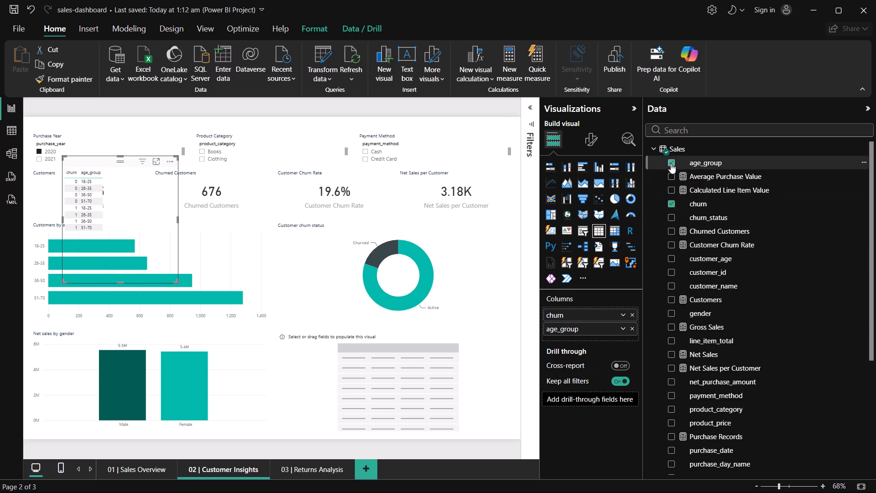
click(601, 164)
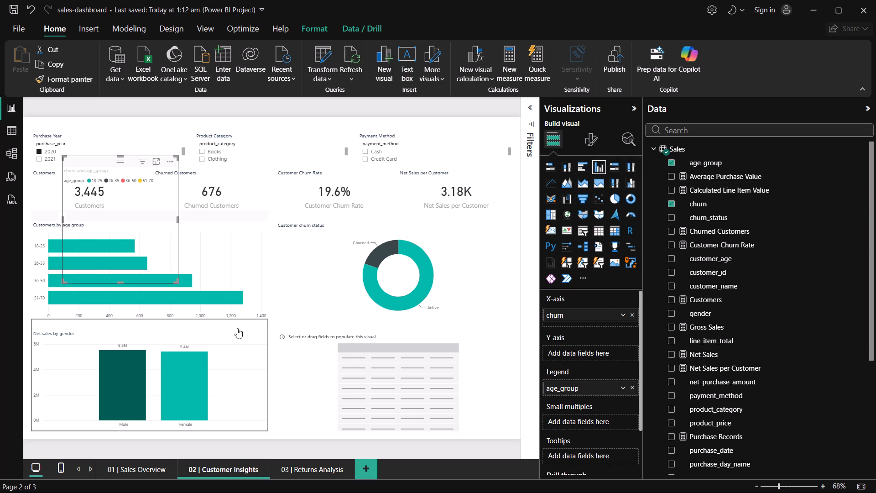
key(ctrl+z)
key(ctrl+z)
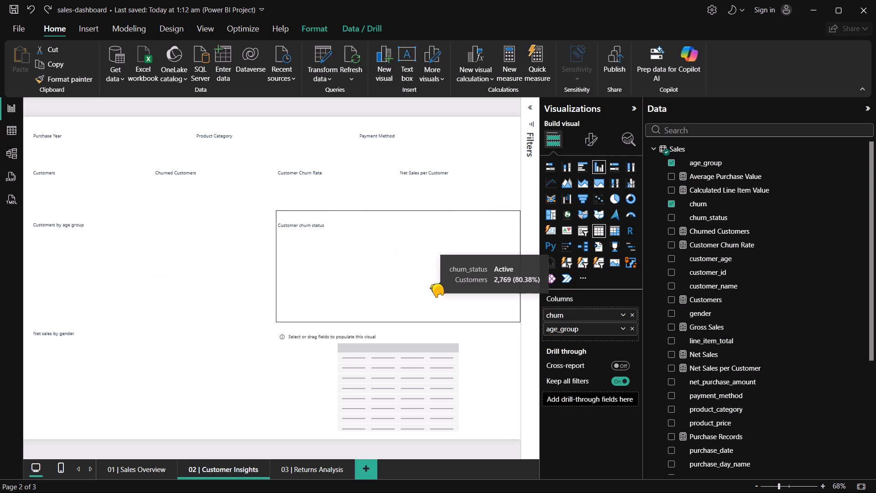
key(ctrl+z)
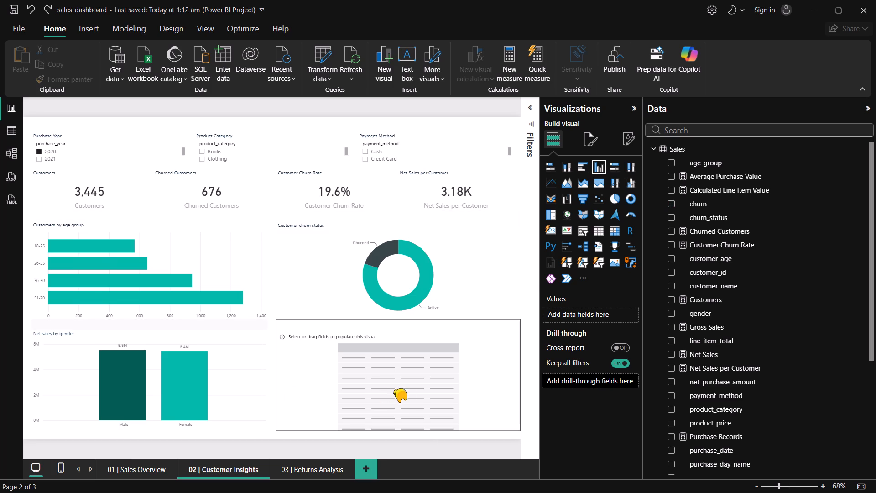
Change the empty table visual below the Customer churn status donut to a clustered column chart.
click(400, 389)
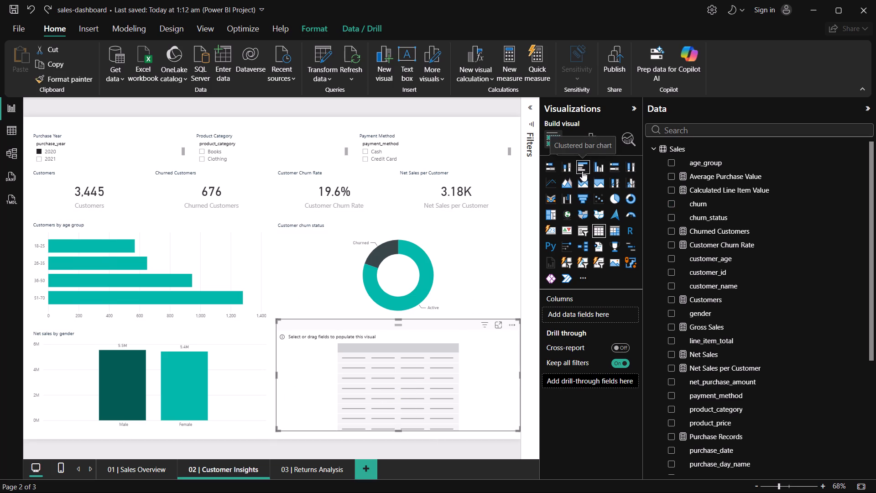
click(600, 171)
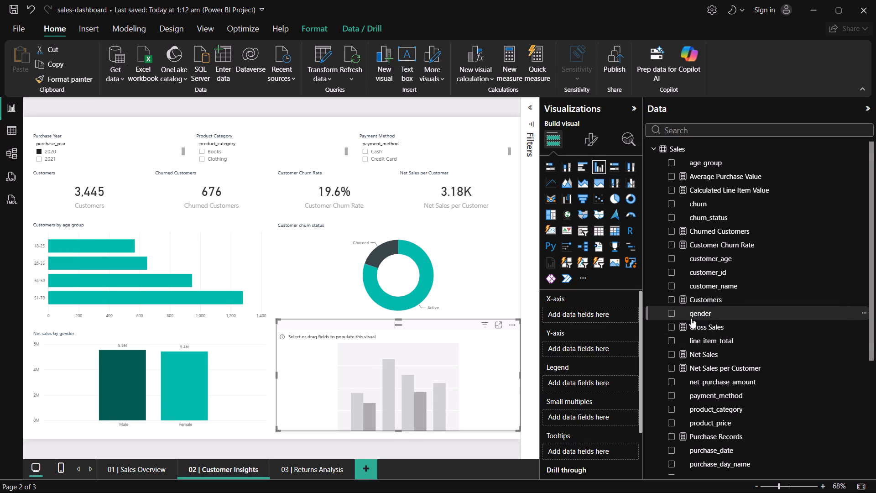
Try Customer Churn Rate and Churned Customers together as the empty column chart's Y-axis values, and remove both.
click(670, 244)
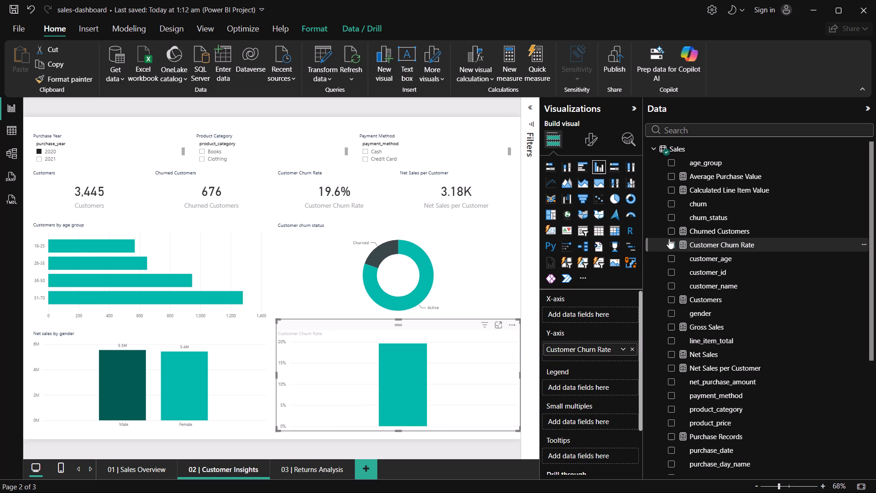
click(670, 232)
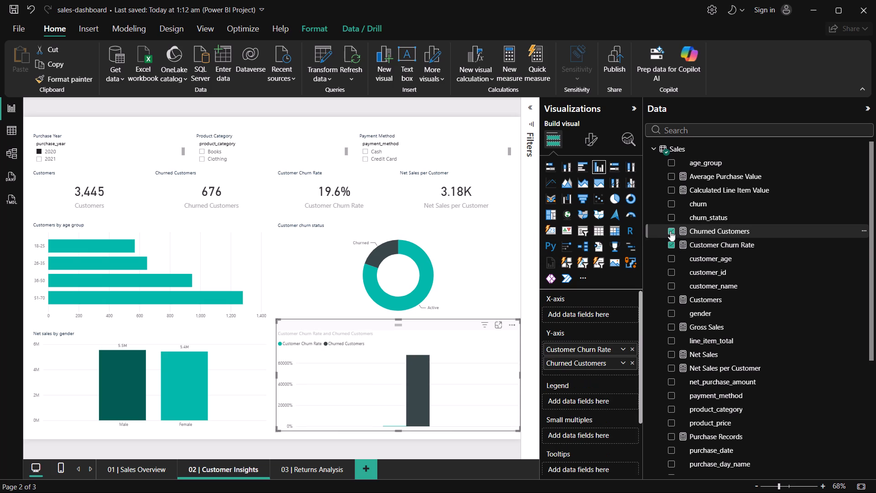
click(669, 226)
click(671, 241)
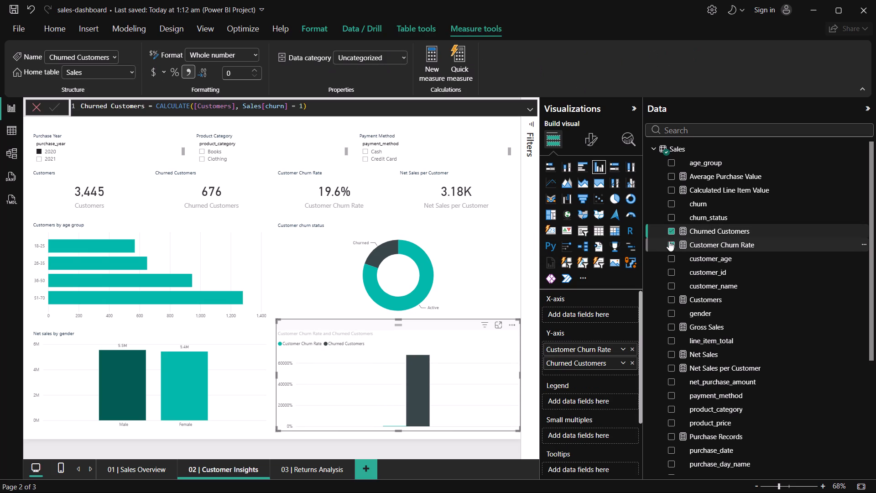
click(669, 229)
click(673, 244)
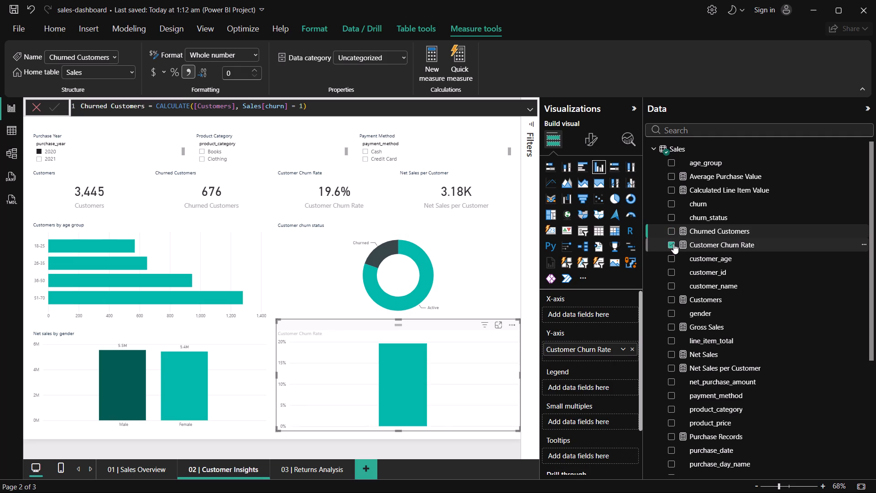
Plot Churned Customers by age group in the empty column chart, with age_group on the X-axis.
click(670, 161)
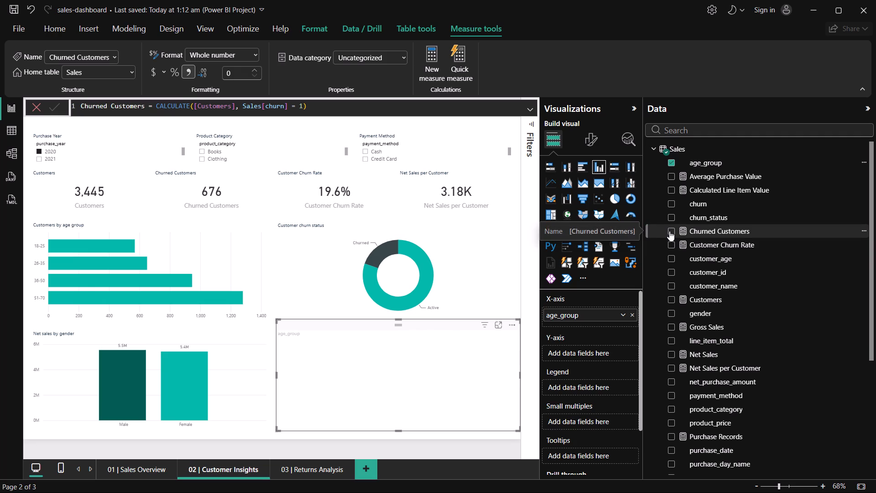
click(669, 231)
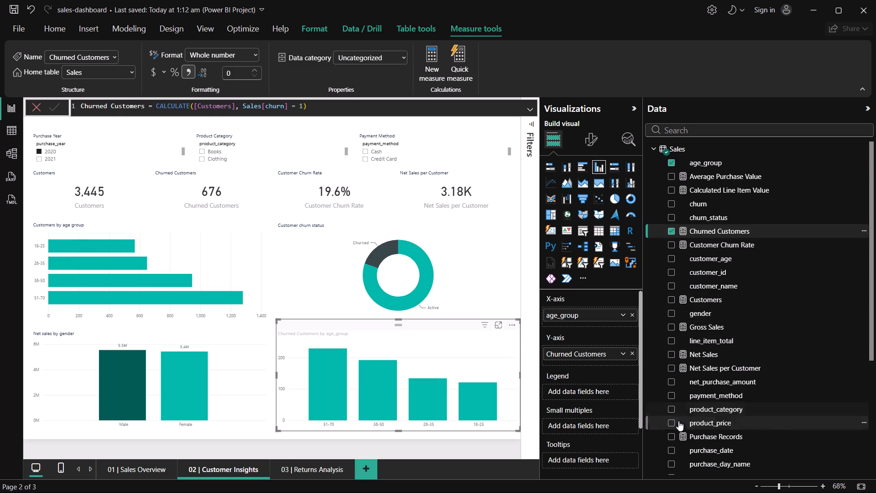
Examine the remaining Sales fields for another one that suits the churned customers chart.
scroll(672, 408, down, 5)
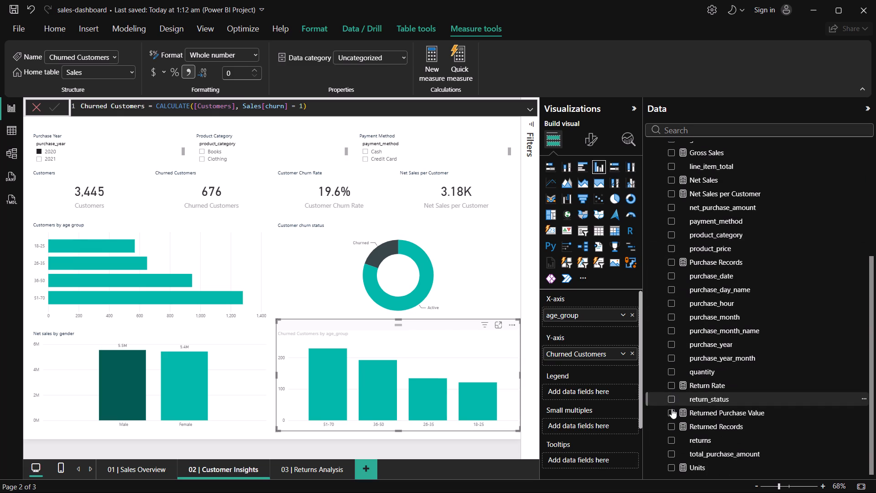
scroll(711, 285, down, 2)
scroll(740, 401, down, 1)
scroll(740, 401, up, 1)
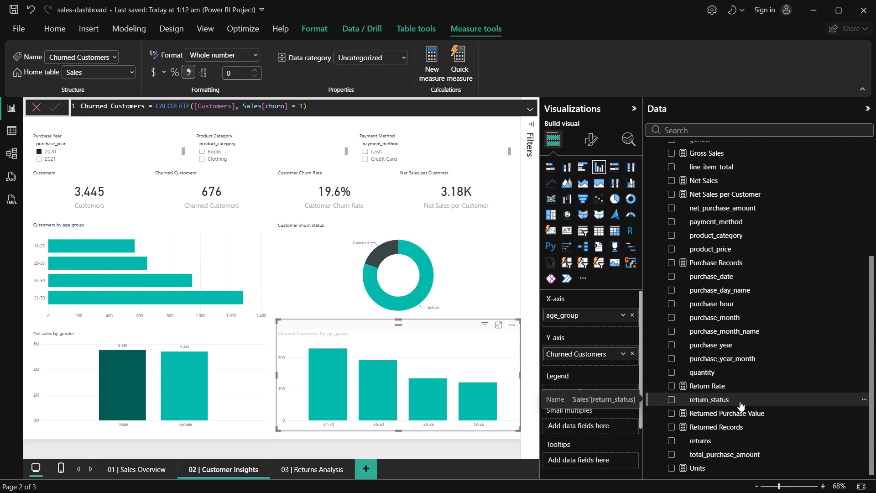
scroll(740, 401, up, 8)
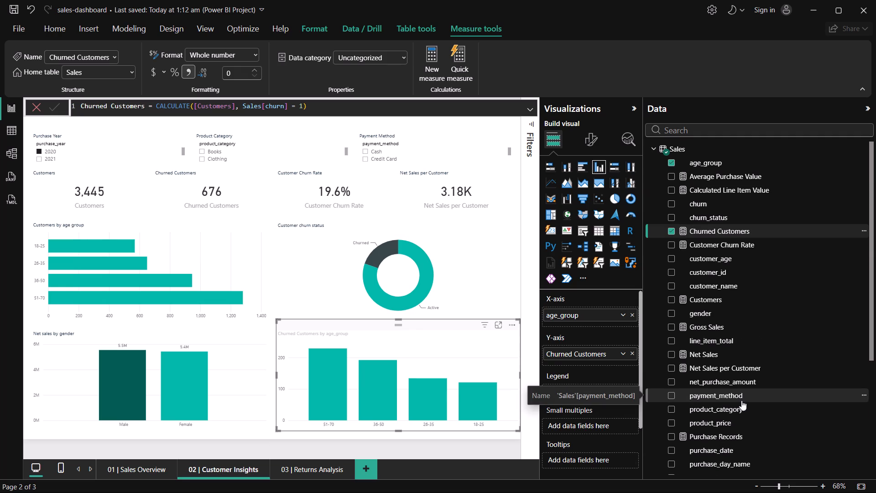
scroll(741, 400, up, 3)
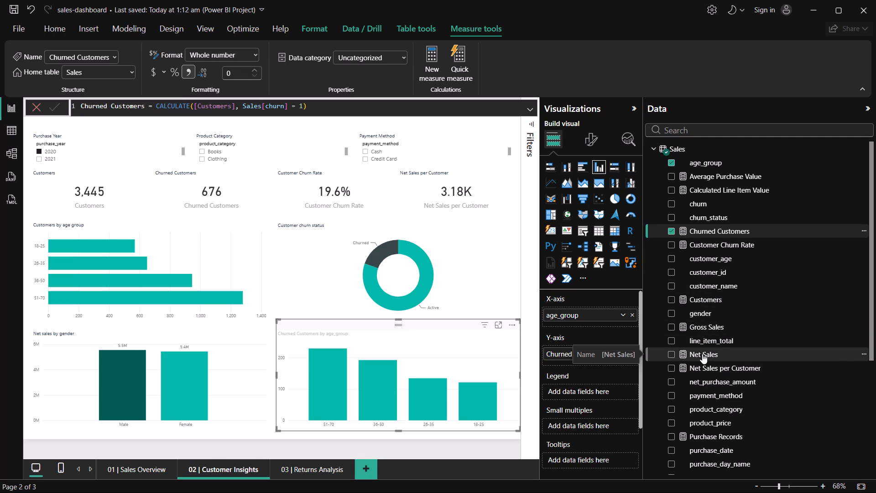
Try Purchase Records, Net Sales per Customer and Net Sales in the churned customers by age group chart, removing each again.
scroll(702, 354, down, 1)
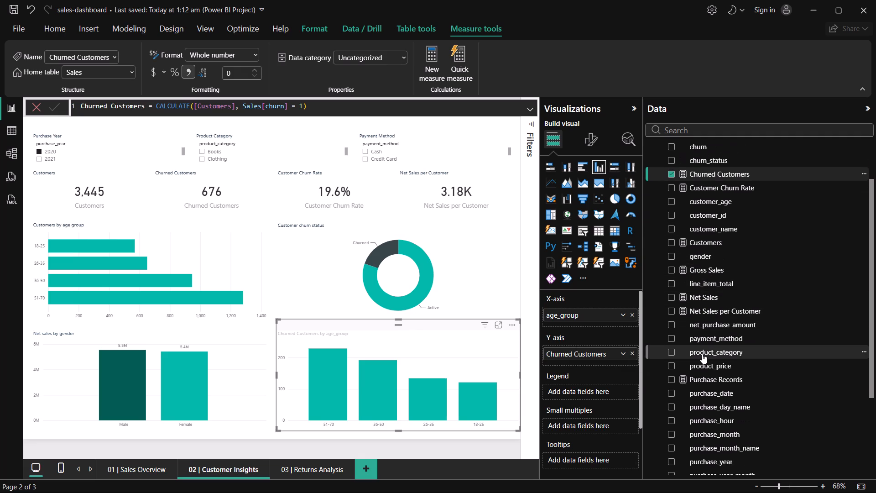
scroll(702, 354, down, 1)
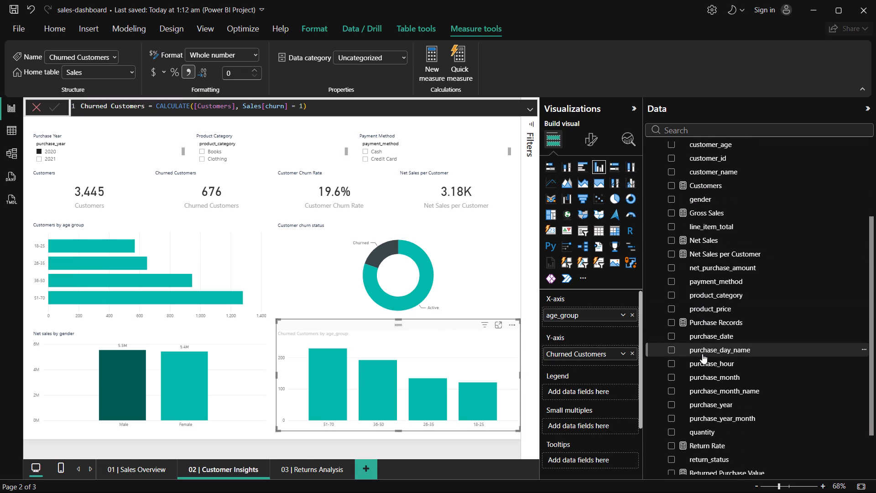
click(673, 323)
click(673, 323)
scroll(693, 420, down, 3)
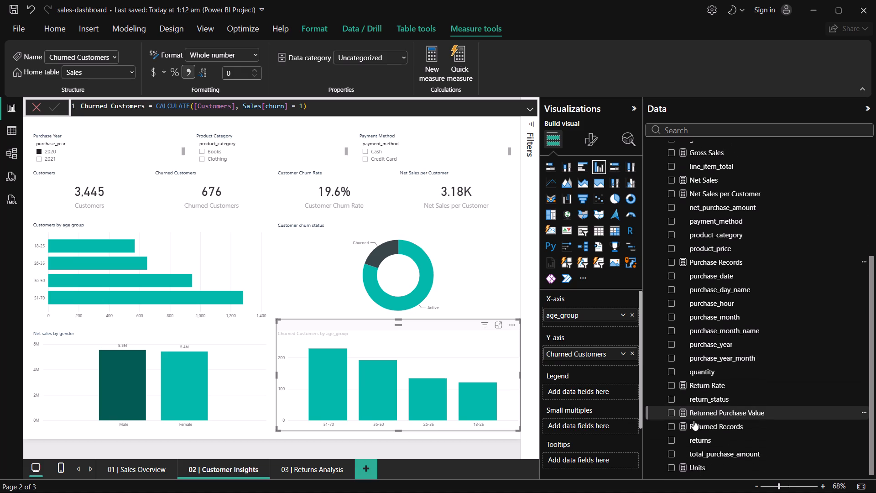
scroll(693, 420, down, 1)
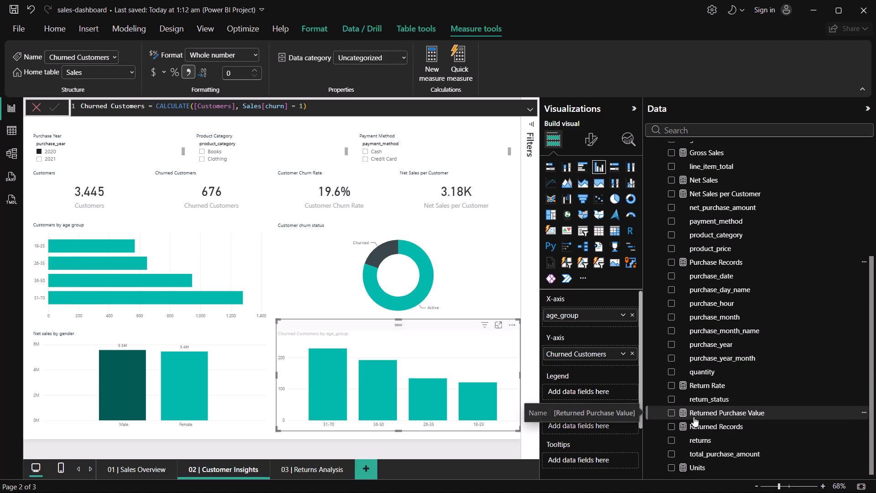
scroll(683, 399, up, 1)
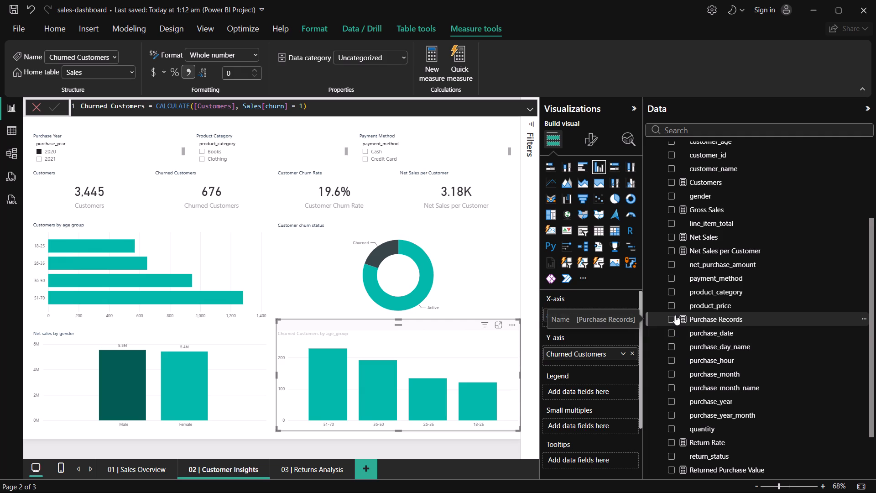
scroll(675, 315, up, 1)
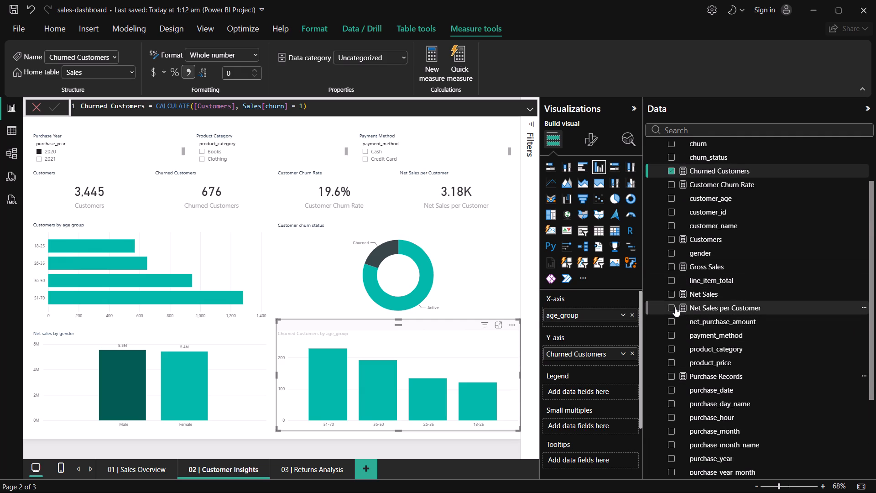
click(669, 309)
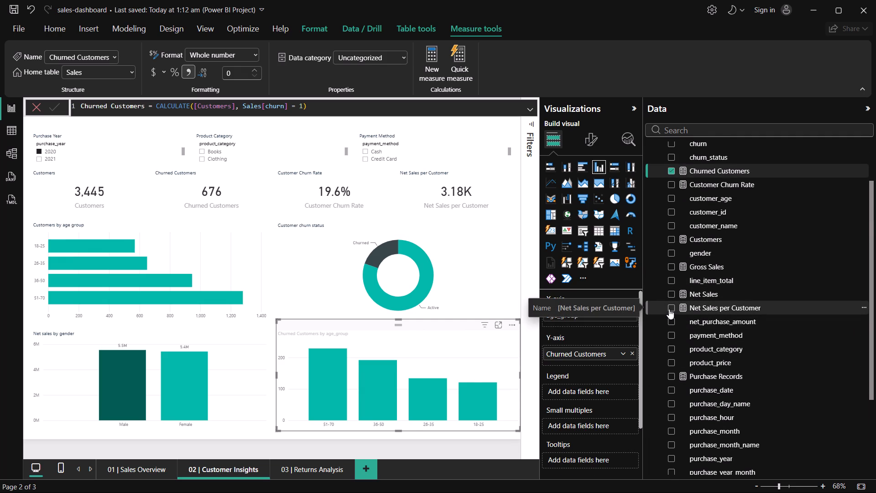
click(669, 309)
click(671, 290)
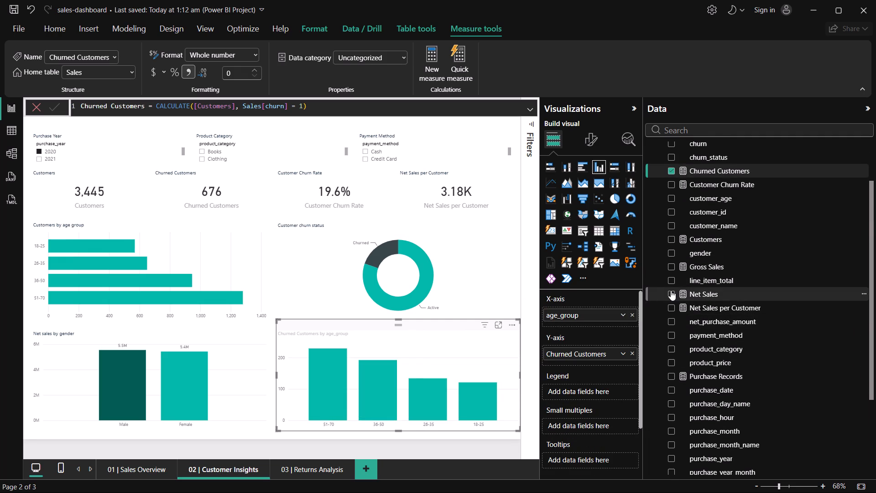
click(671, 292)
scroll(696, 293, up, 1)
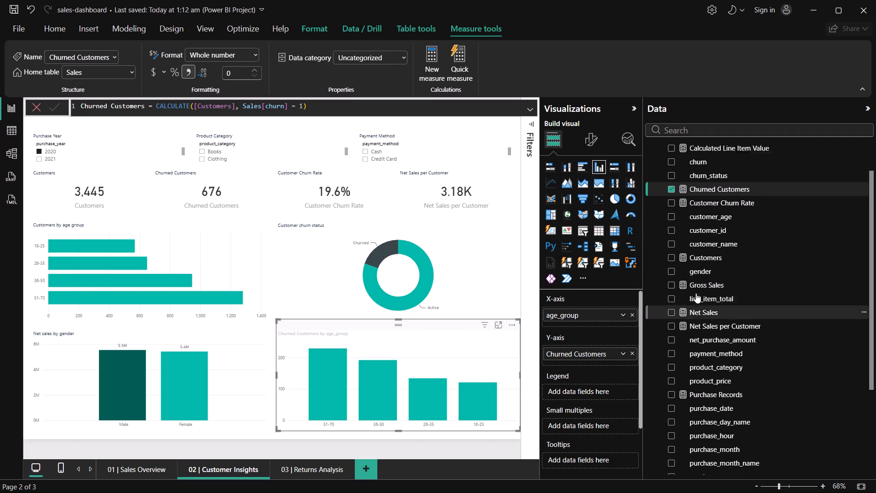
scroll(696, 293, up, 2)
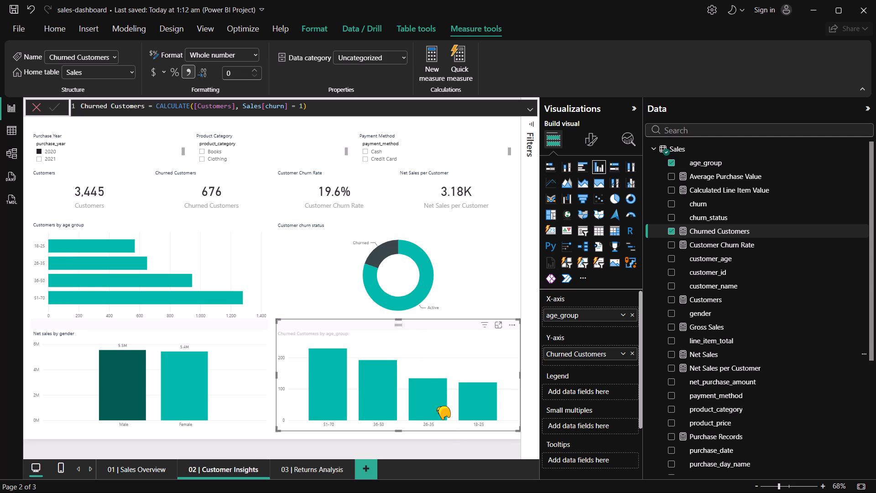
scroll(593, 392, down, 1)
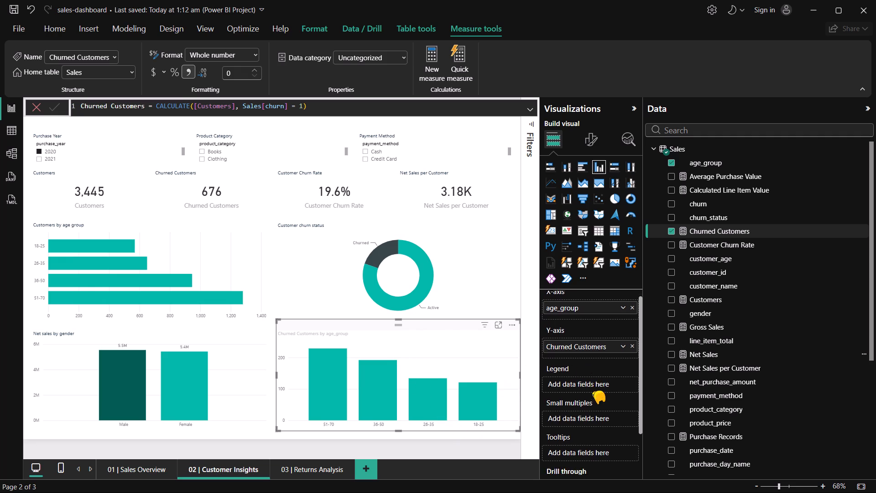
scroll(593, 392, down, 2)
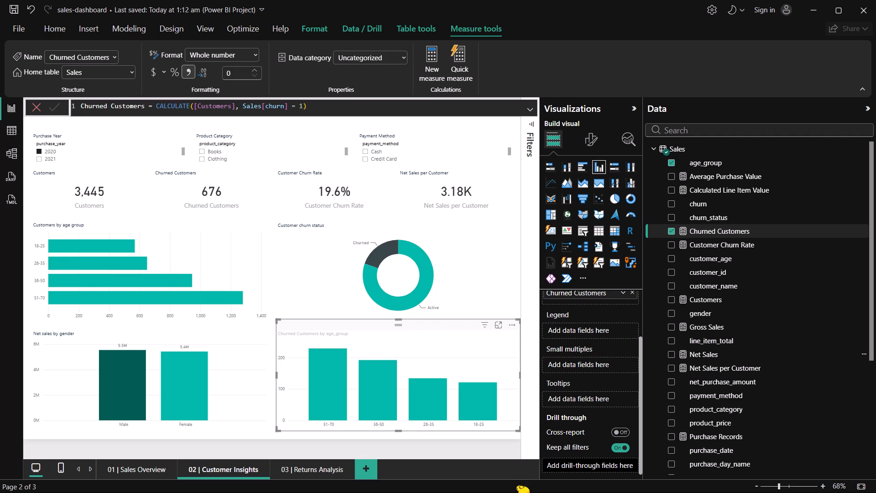
Switch to Chrome and search the web in a new tab for "what is meant by churn rate".
click(542, 479)
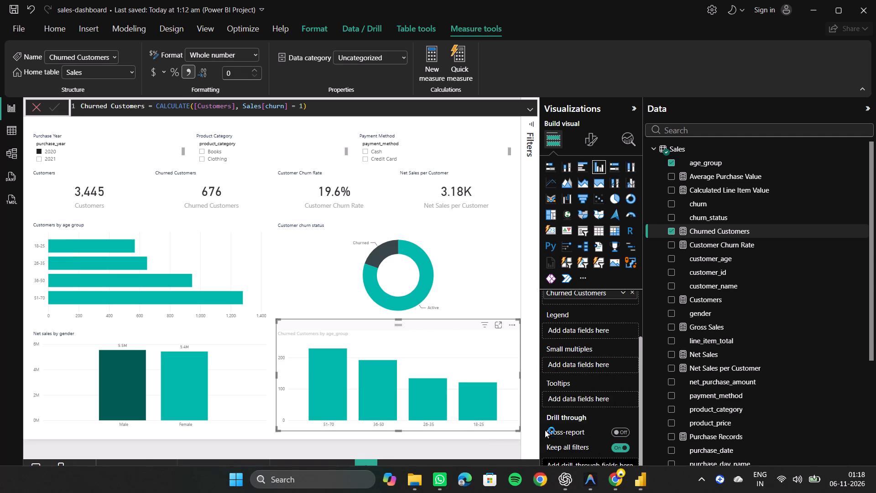
click(512, 211)
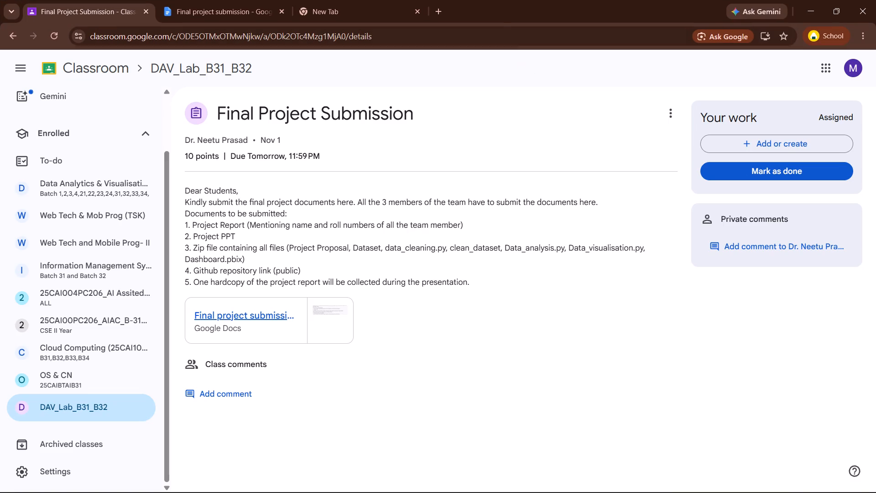
click(438, 10)
click(391, 31)
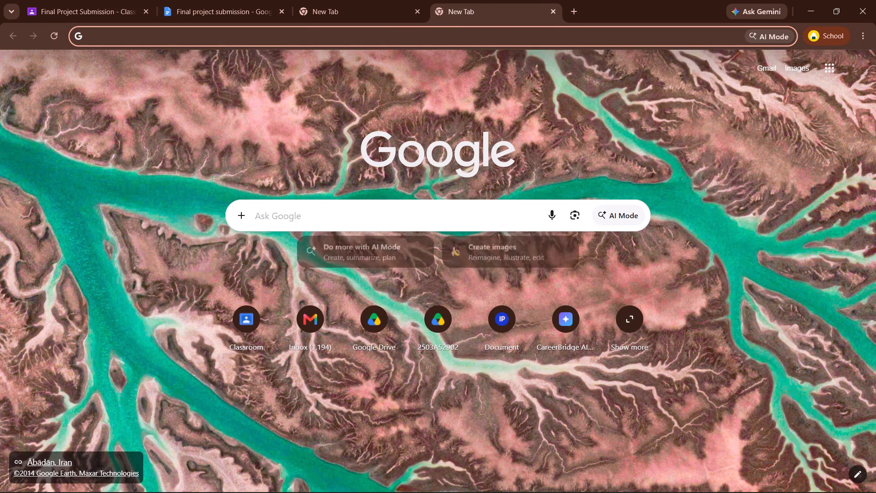
text(what is meant)
key(space)
text(by churn)
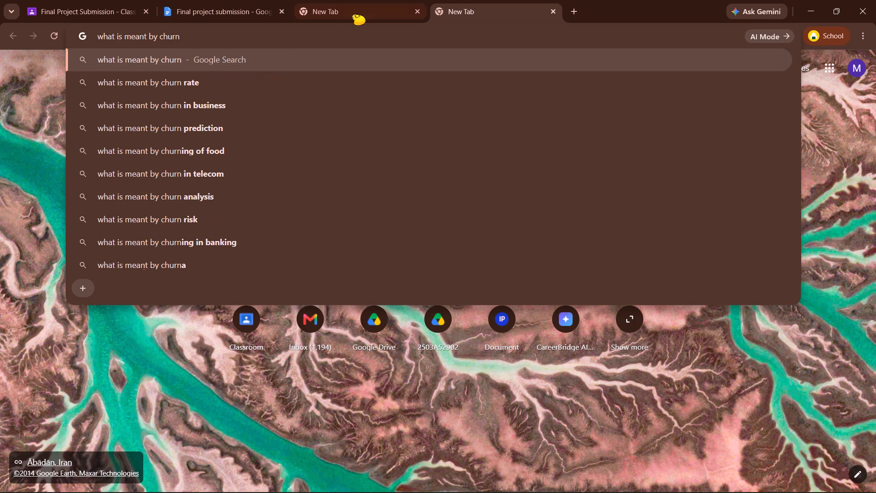
click(275, 89)
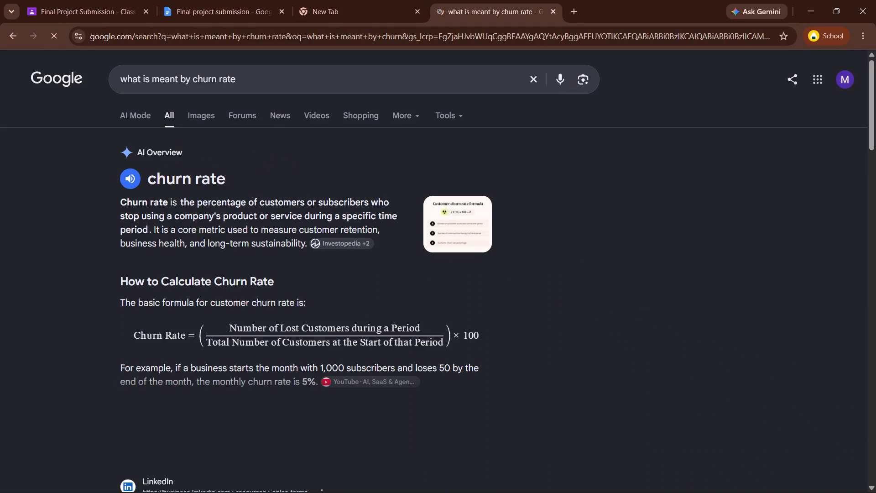
Read the overview's churn rate definition and calculation formula, and switch back to the sales-dashboard report in Power BI.
drag(188, 202, 199, 202)
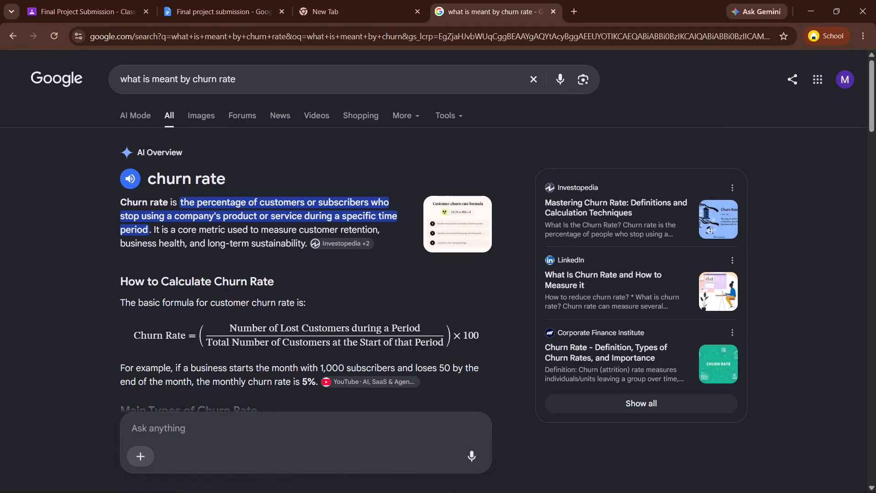
drag(199, 202, 264, 220)
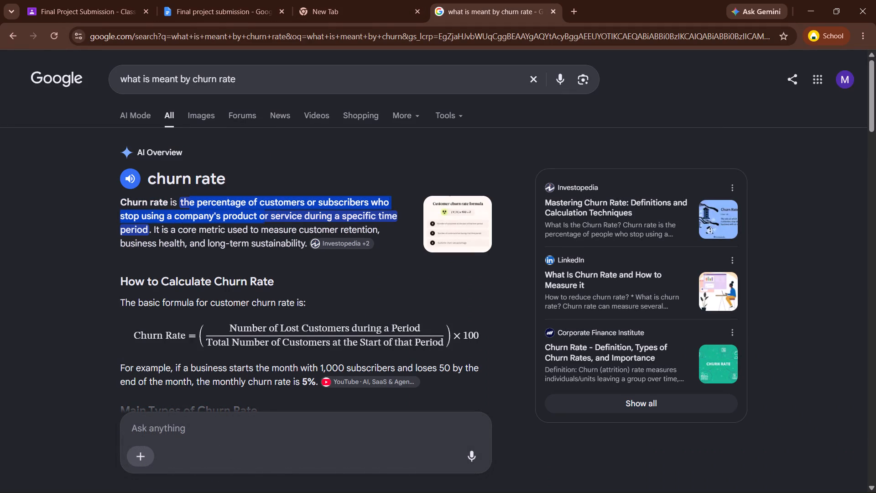
drag(264, 220, 384, 223)
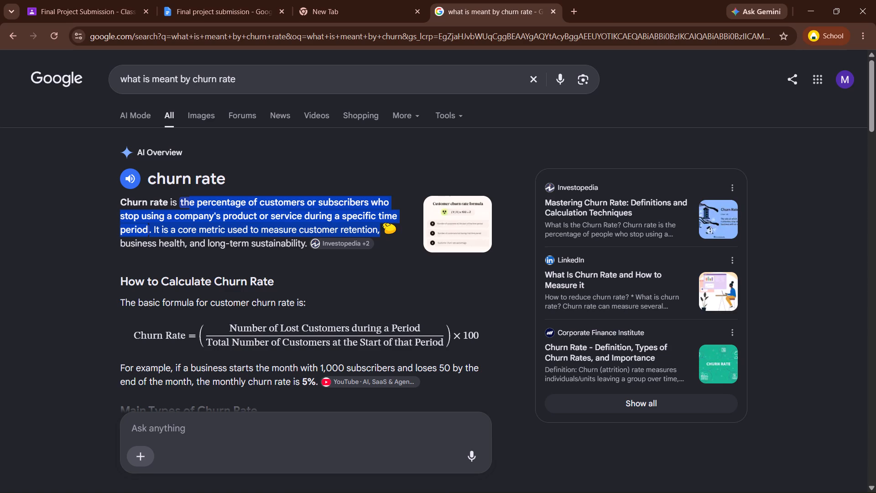
click(391, 205)
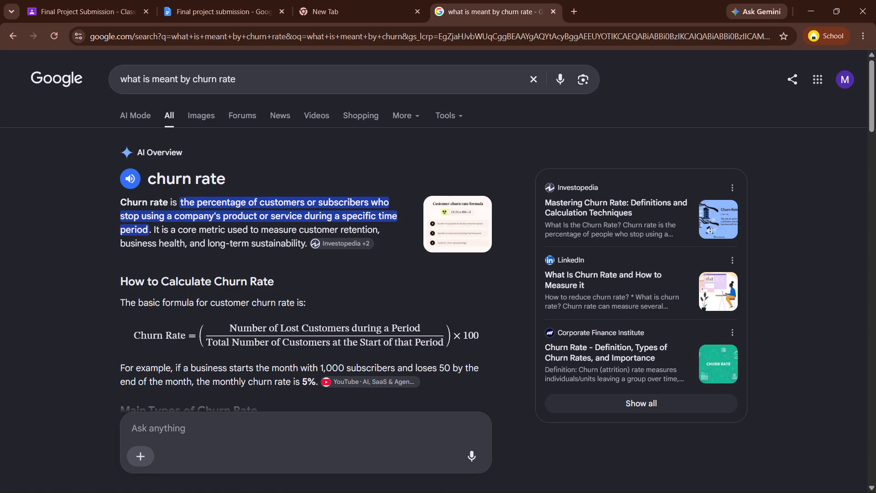
scroll(432, 292, down, 2)
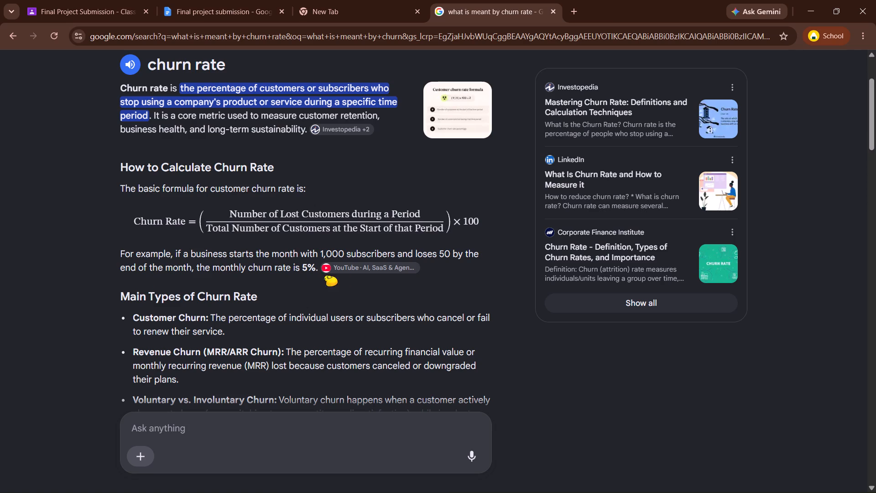
click(353, 142)
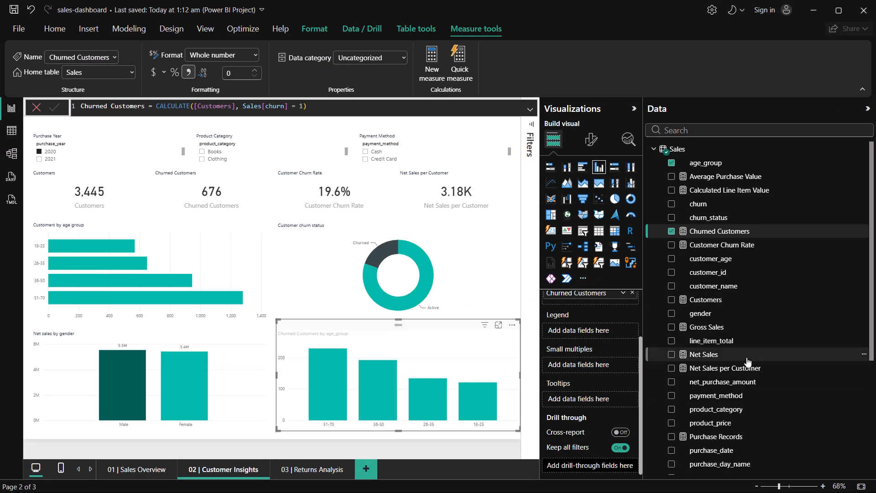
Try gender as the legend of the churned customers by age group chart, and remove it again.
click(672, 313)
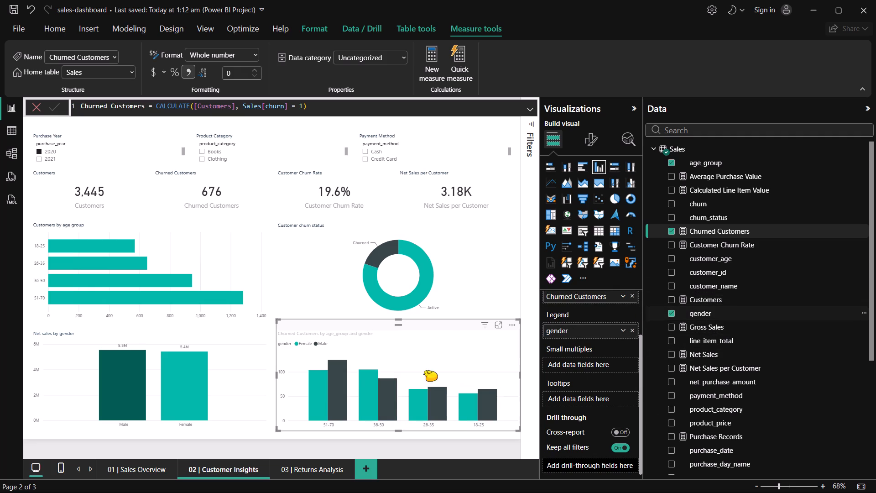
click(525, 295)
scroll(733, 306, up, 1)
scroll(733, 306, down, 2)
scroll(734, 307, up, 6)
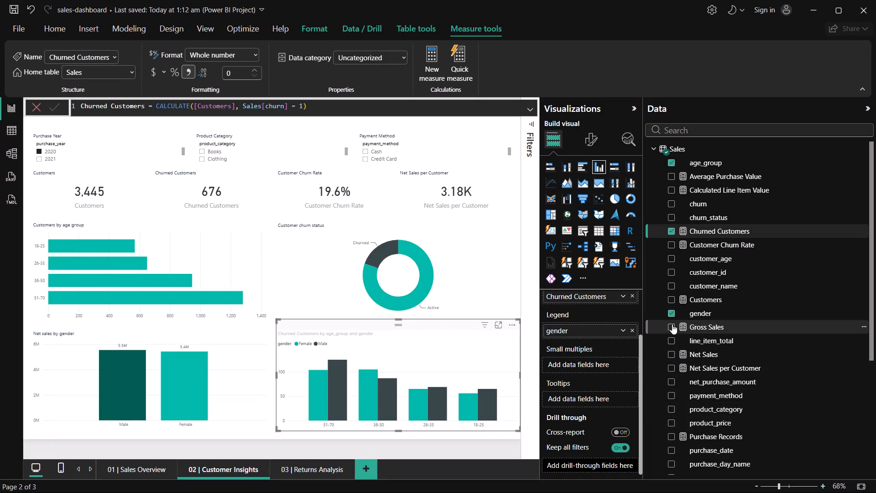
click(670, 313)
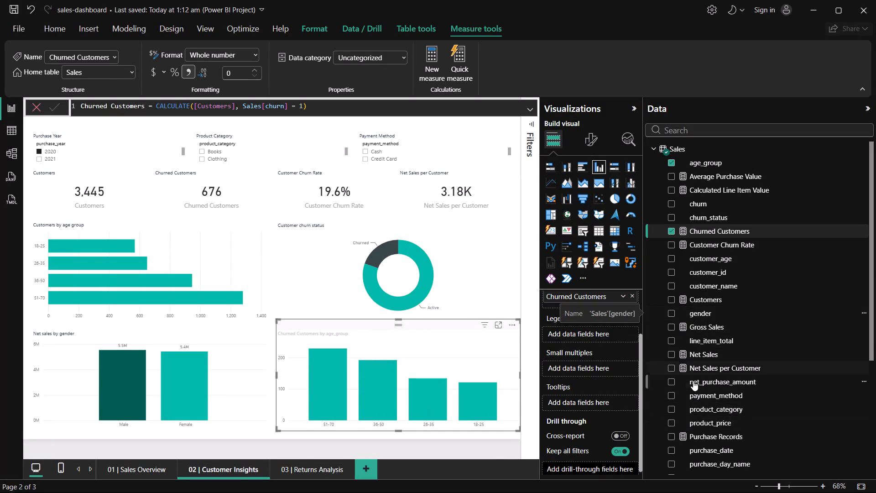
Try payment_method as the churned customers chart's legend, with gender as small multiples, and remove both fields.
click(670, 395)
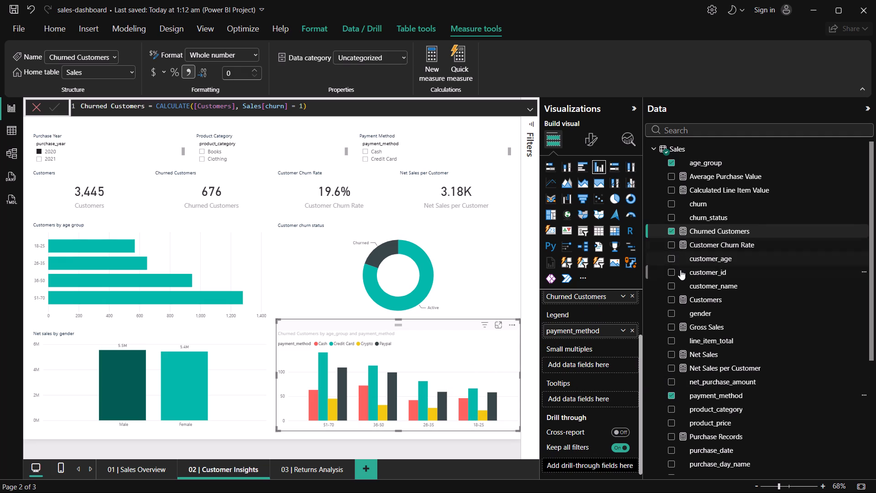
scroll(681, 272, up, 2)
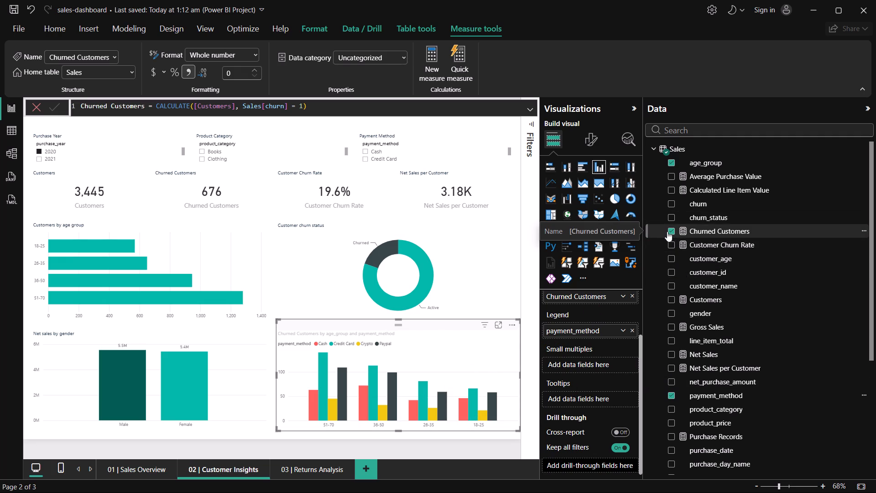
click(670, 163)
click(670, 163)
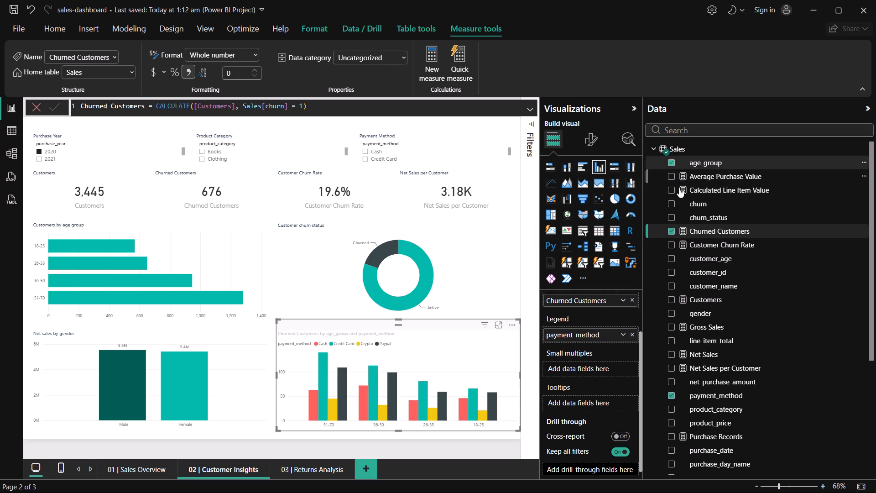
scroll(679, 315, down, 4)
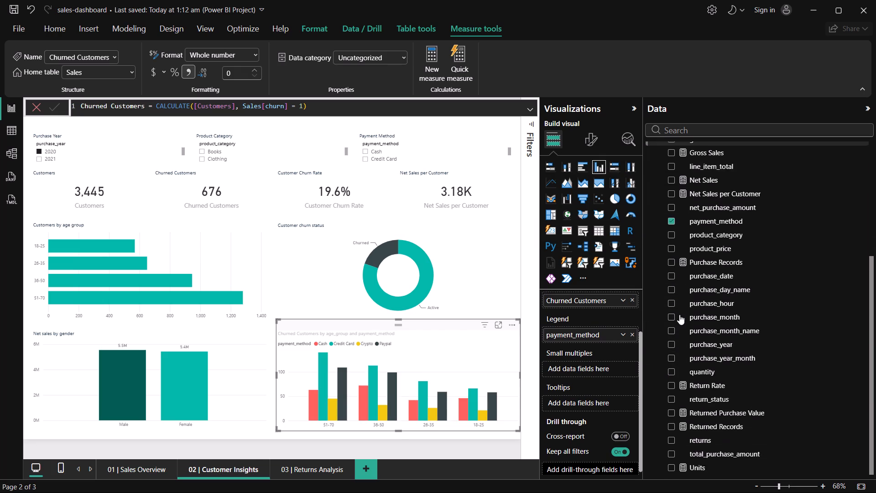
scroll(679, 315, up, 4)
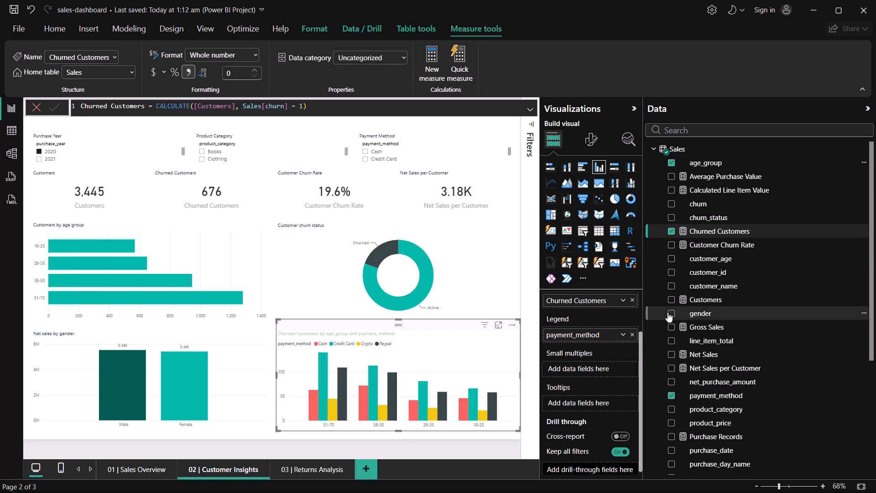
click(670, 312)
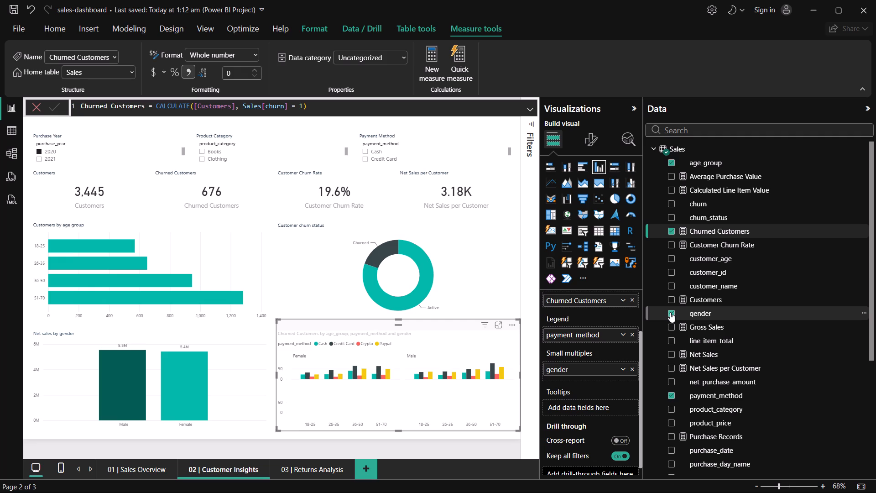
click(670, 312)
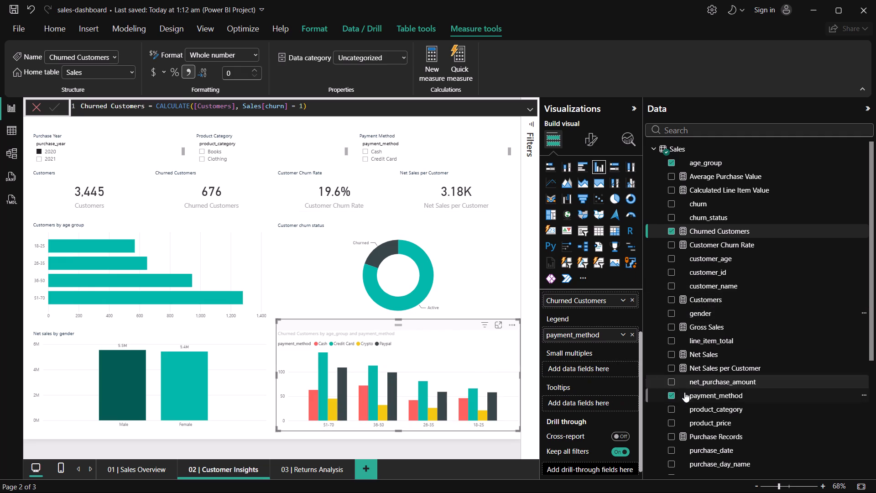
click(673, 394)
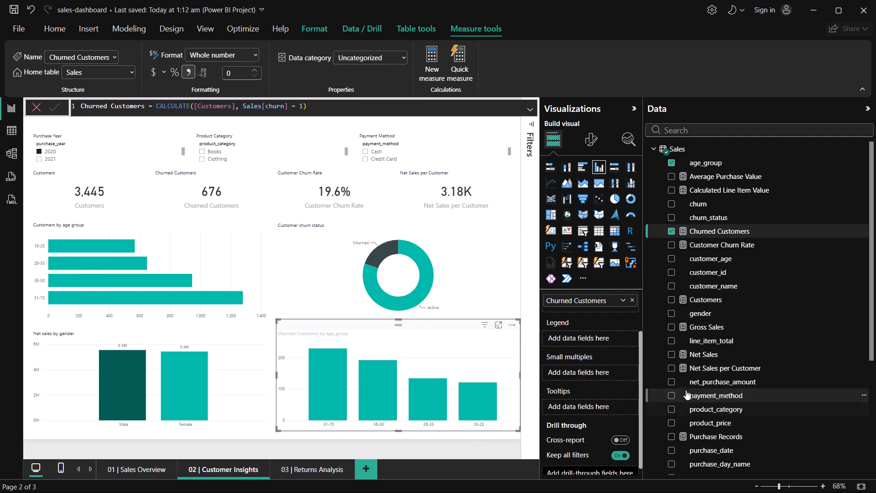
Split the churned customers by age group chart by gender, using the gender field as its legend.
click(672, 315)
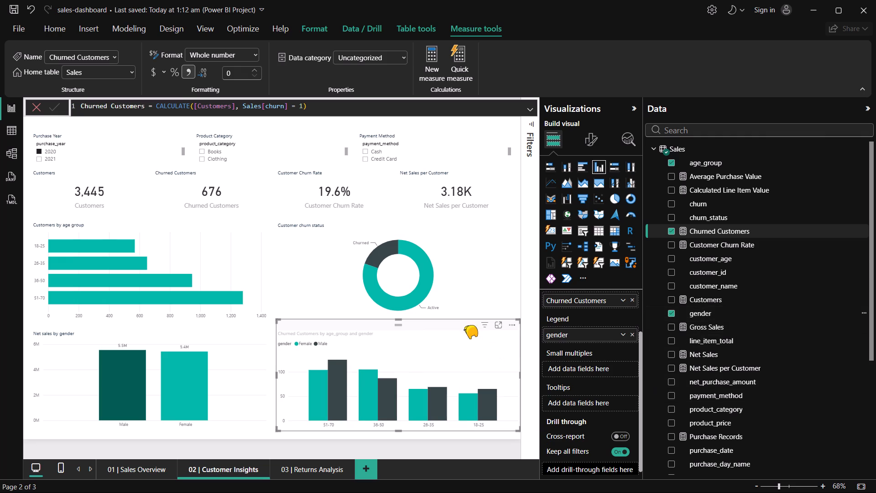
click(529, 443)
click(272, 299)
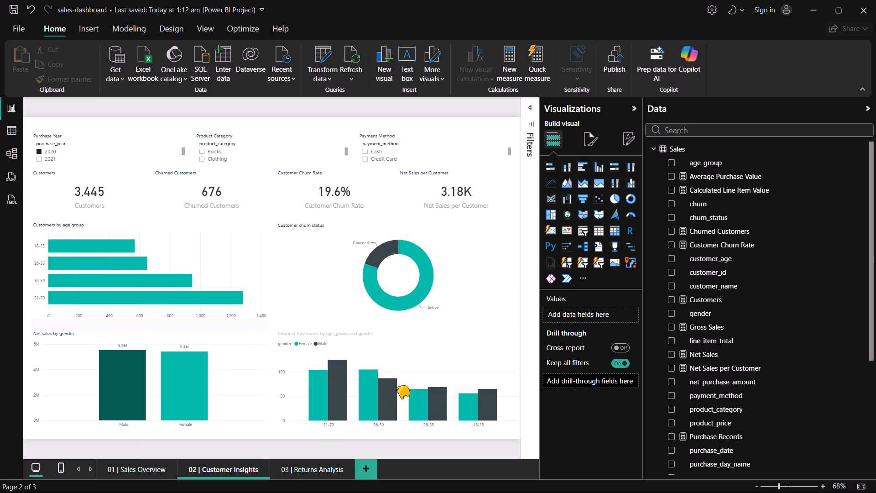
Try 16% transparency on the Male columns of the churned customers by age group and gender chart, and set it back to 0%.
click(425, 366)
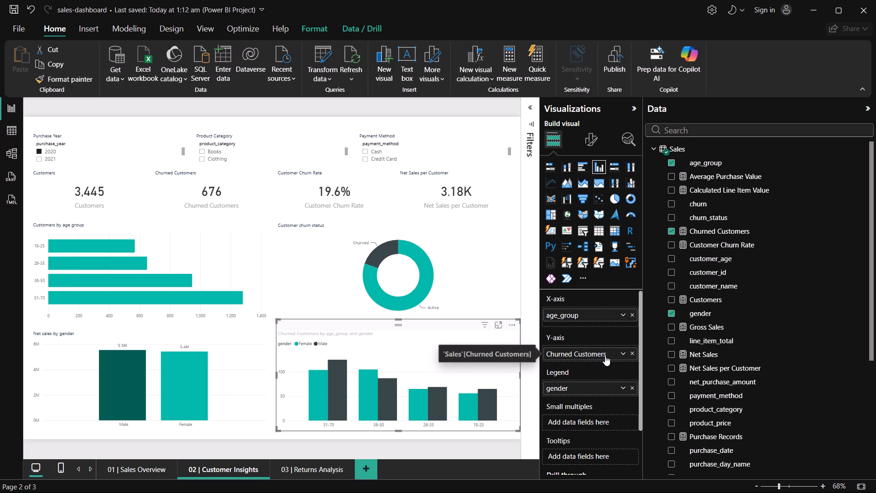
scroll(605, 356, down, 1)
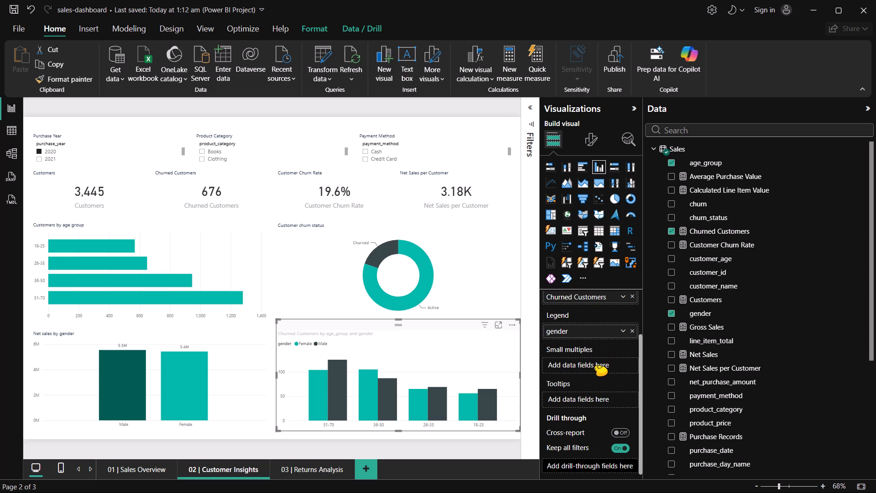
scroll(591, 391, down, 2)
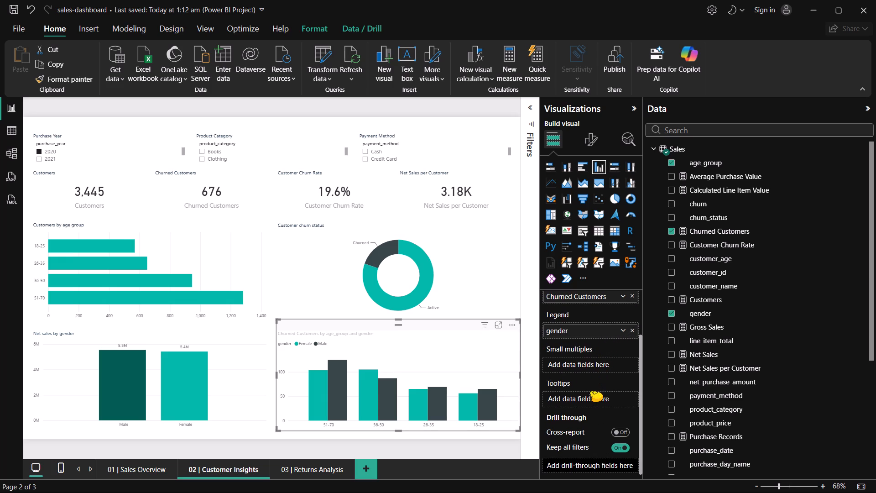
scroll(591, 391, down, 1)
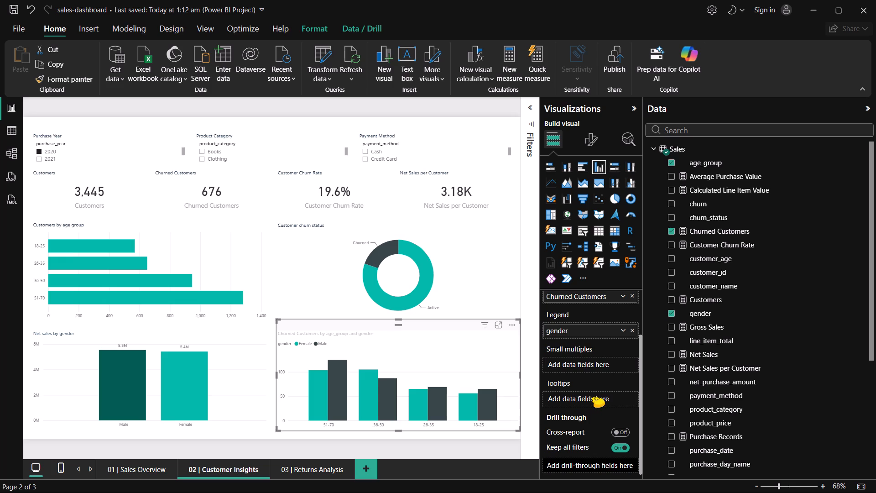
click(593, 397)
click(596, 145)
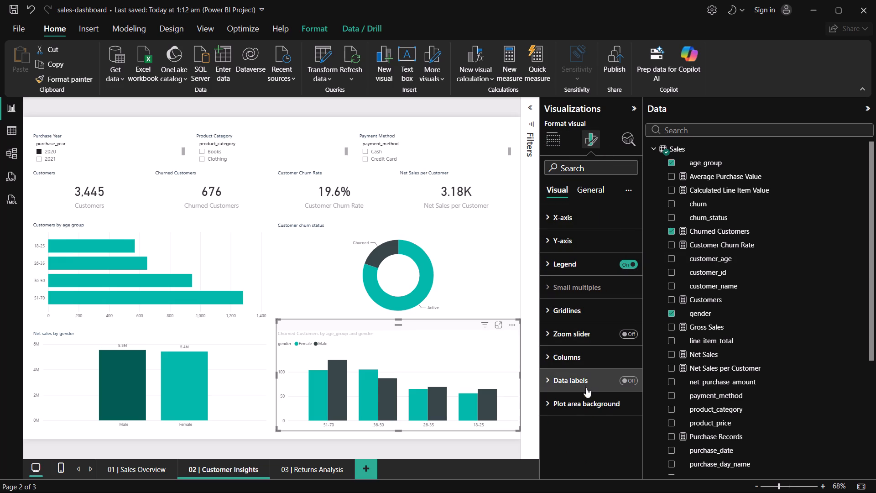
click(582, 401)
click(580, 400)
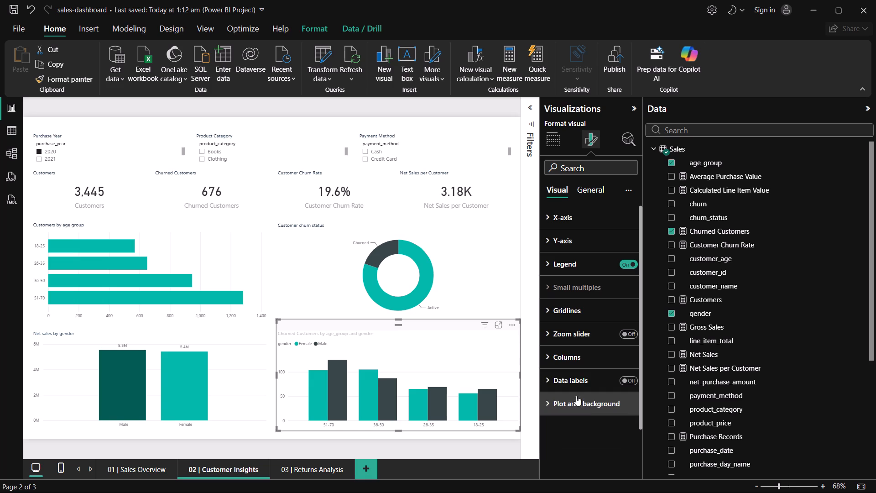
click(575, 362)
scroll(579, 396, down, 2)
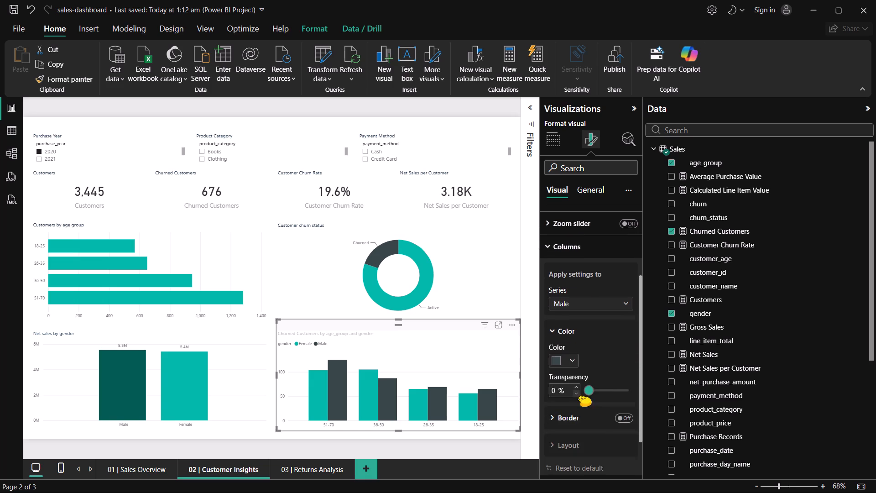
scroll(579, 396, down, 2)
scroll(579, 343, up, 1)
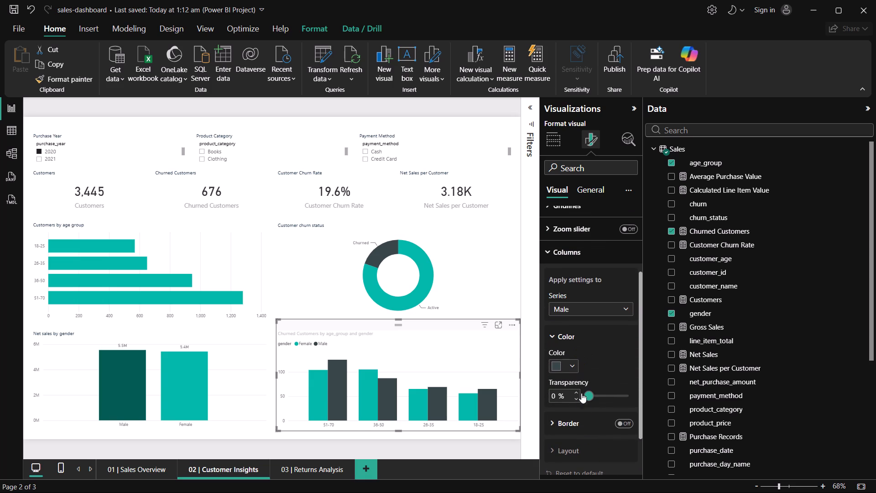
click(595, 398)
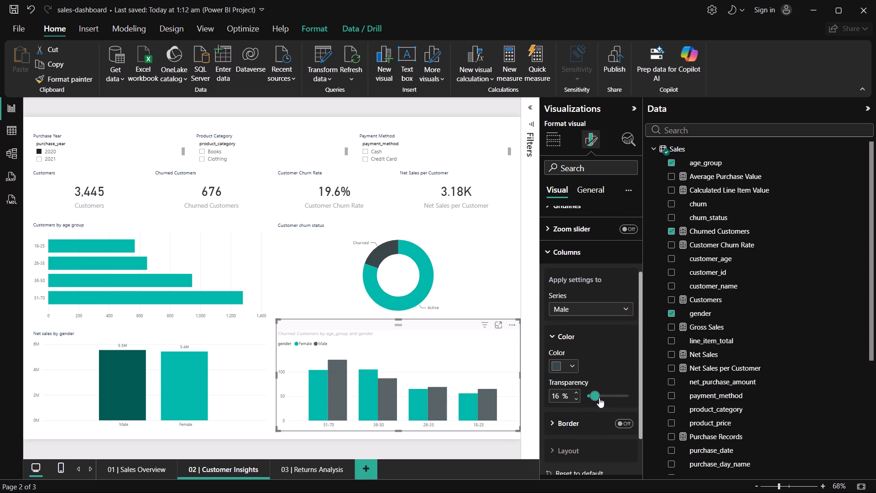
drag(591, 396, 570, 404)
Examine the churned customers chart's horizontal gridline settings and its sorting options, and deselect the chart.
scroll(595, 345, up, 2)
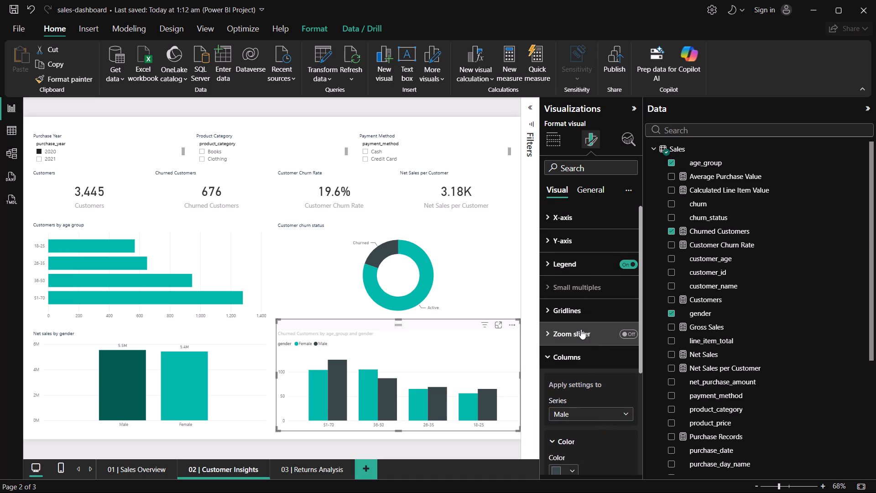
click(579, 314)
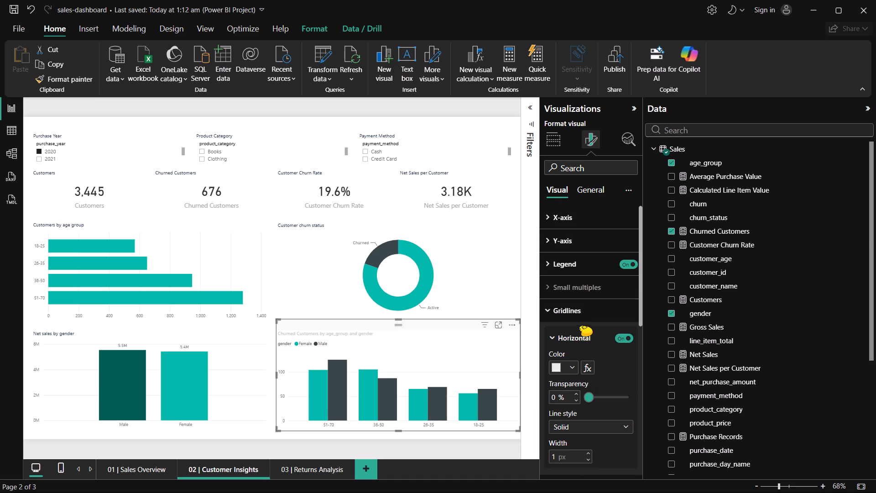
scroll(582, 340, down, 2)
scroll(582, 340, up, 3)
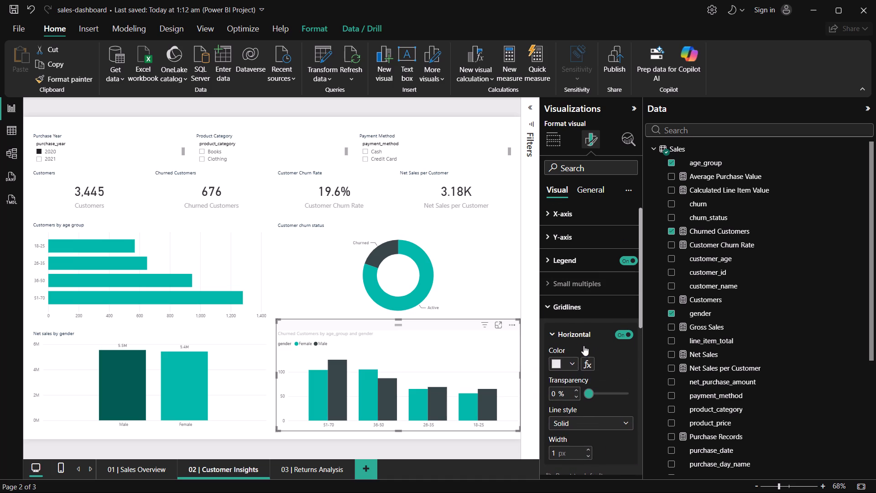
click(575, 318)
scroll(569, 341, up, 3)
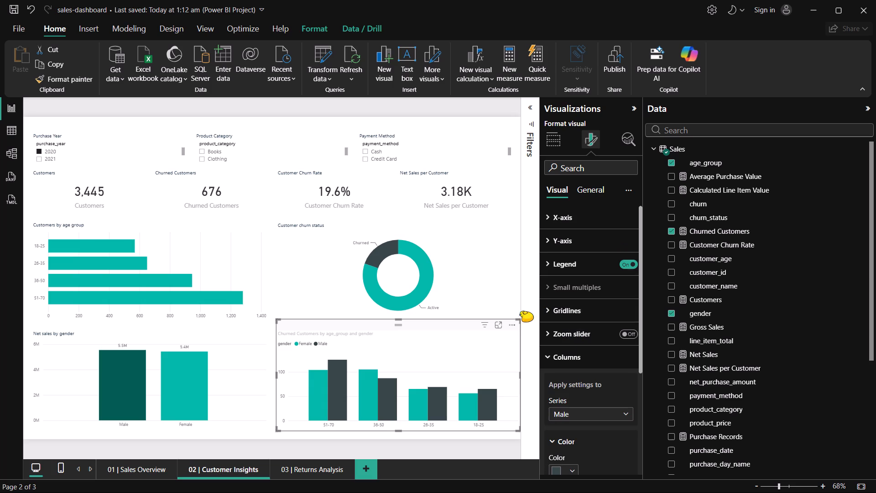
click(511, 329)
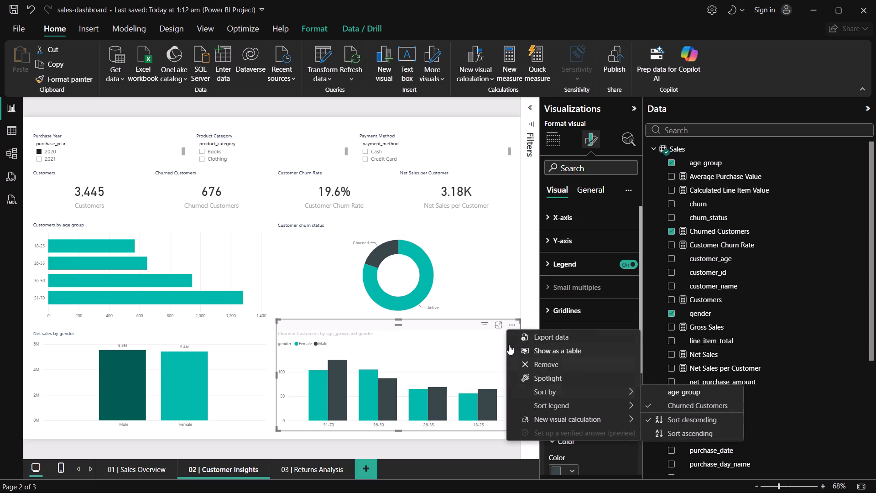
click(466, 371)
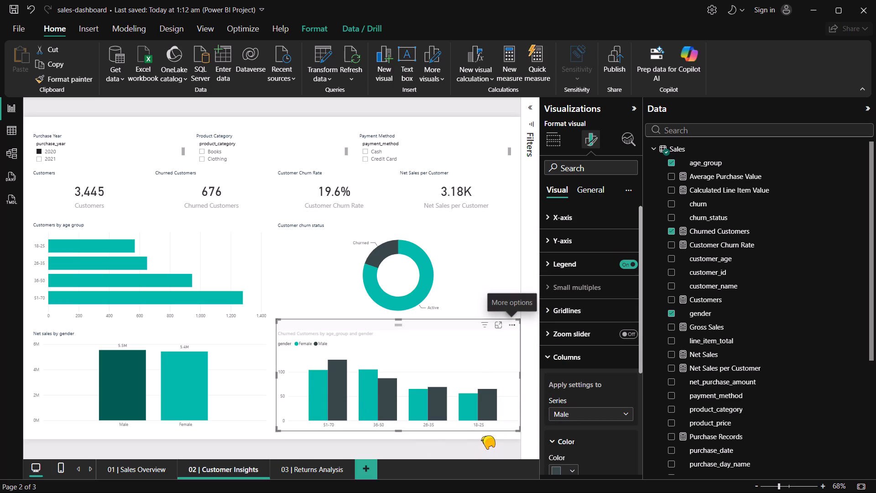
click(483, 437)
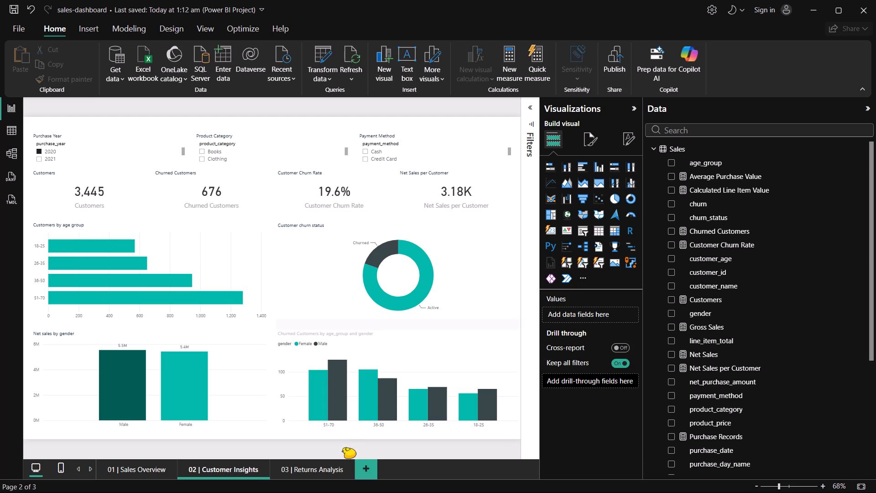
Compare the visuals on the Sales Overview, Customer Insights and Returns Analysis pages, finishing on Returns Analysis.
click(309, 475)
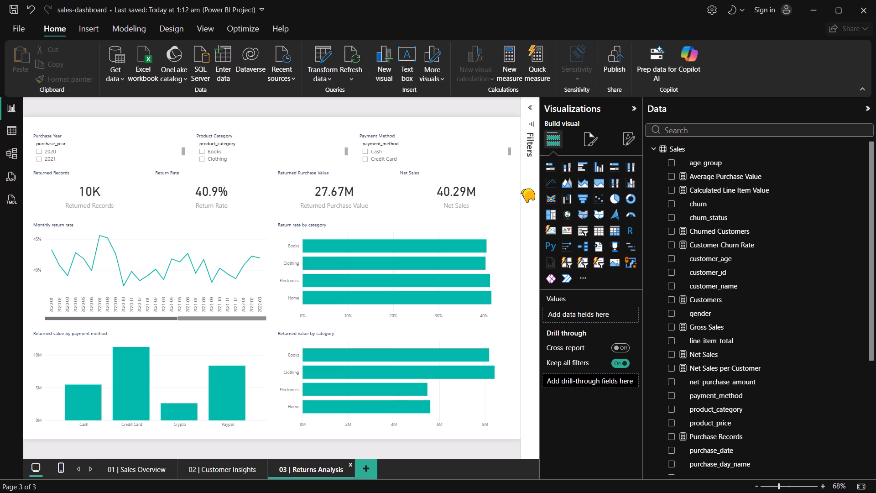
click(112, 471)
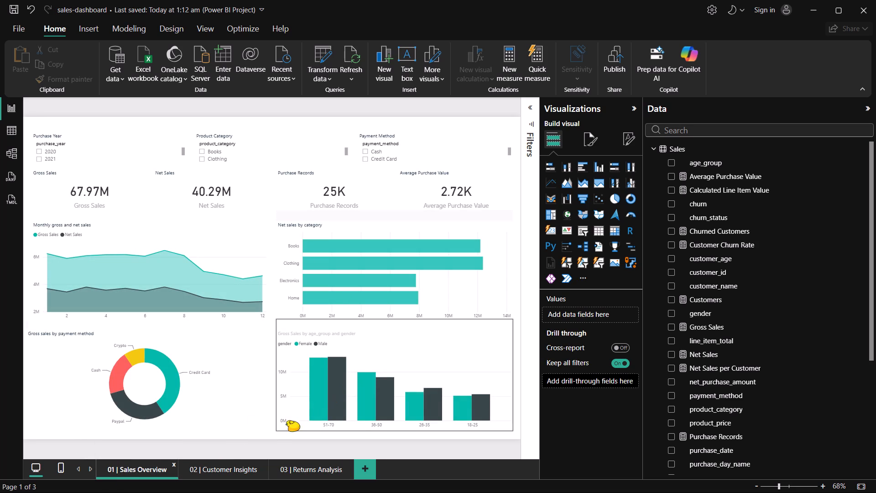
click(216, 467)
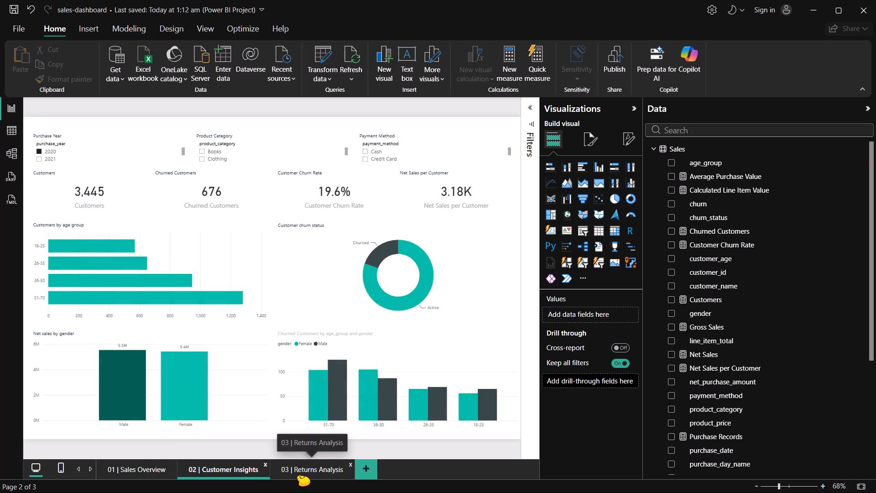
click(309, 475)
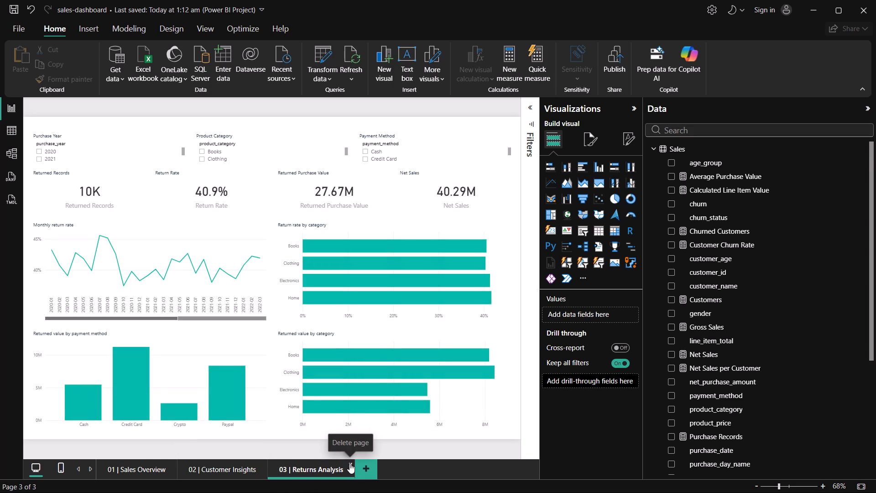
click(120, 467)
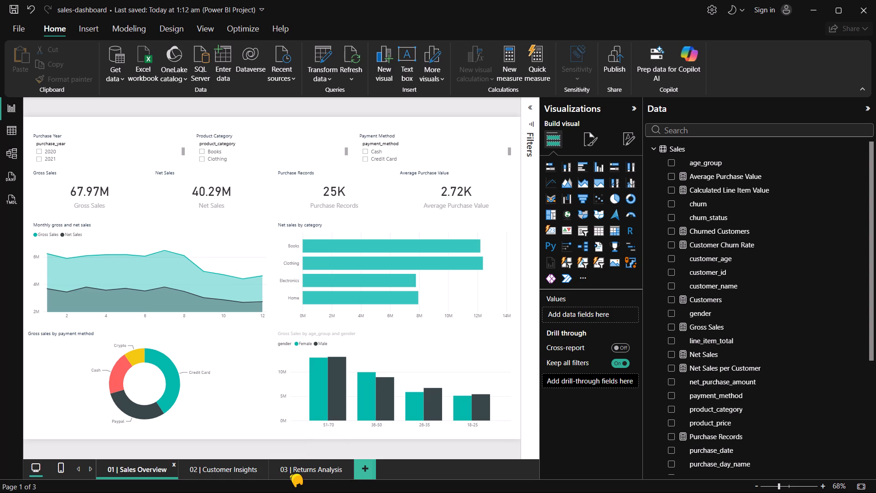
click(291, 475)
click(195, 472)
click(125, 468)
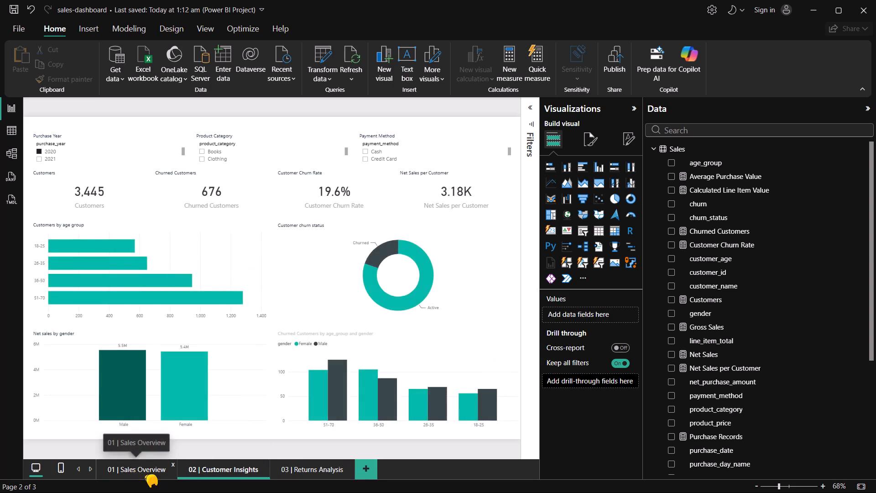
click(214, 466)
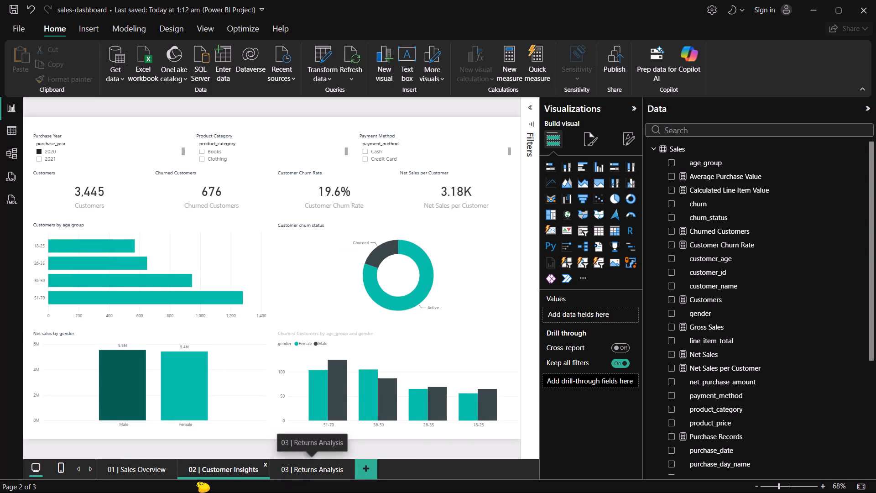
click(124, 475)
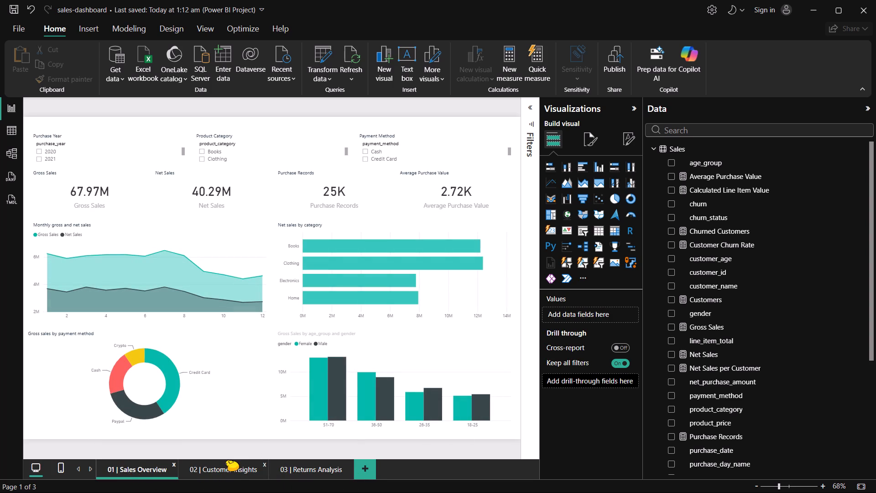
click(216, 464)
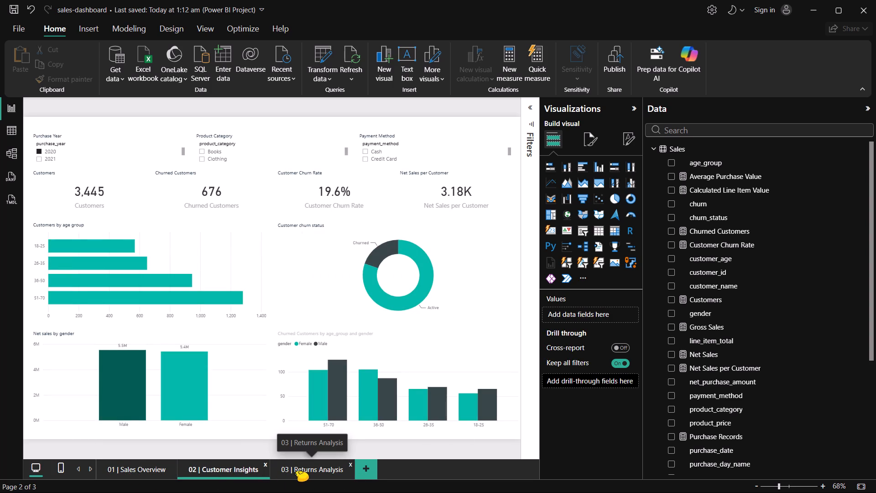
click(297, 468)
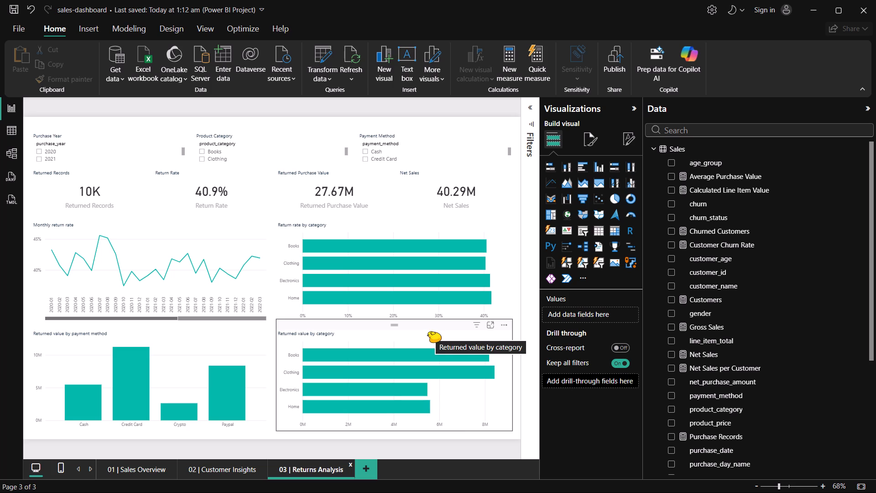
click(374, 123)
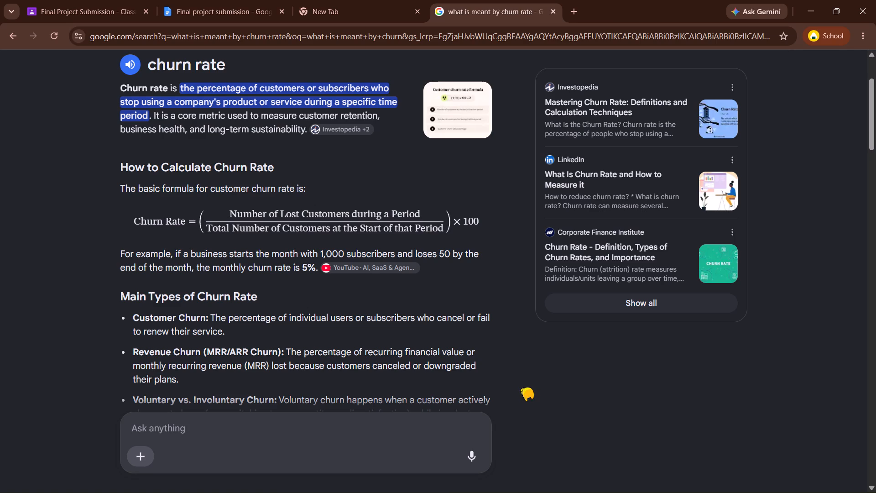
key(Return)
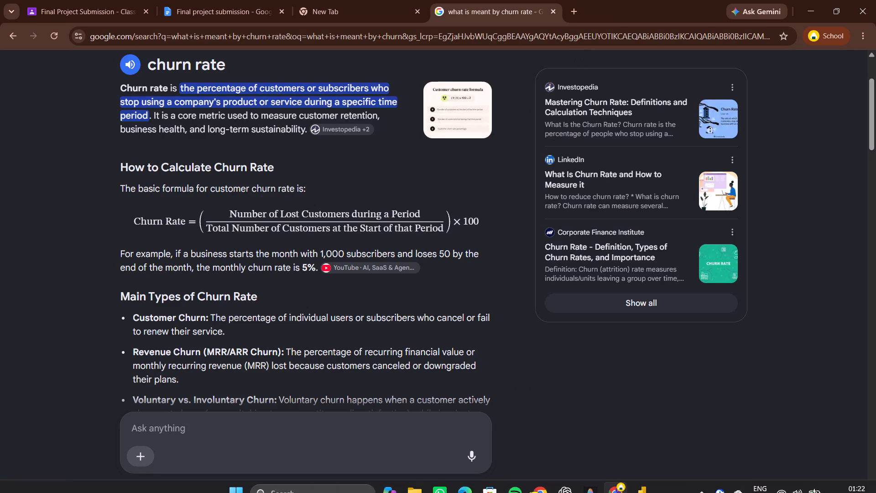
click(585, 486)
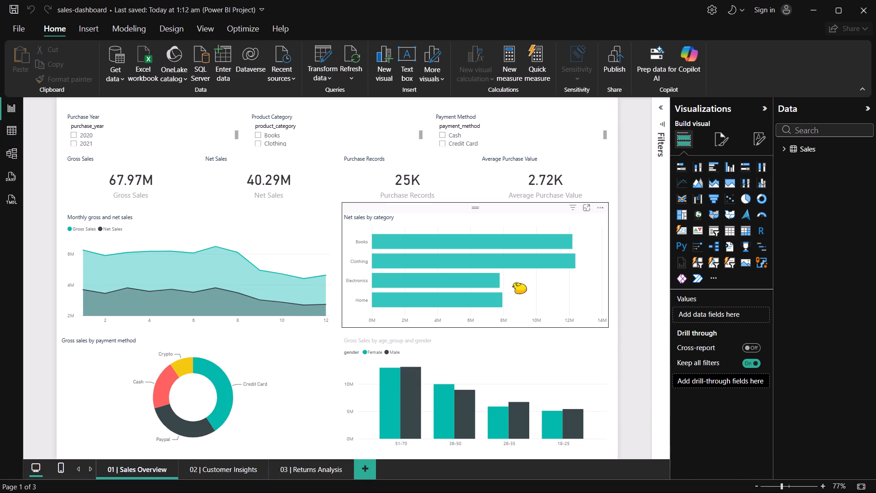
click(224, 470)
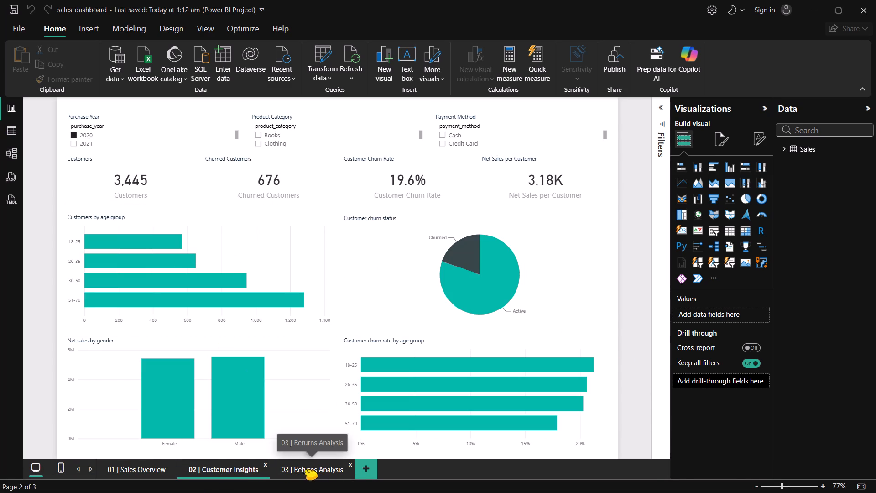
click(306, 471)
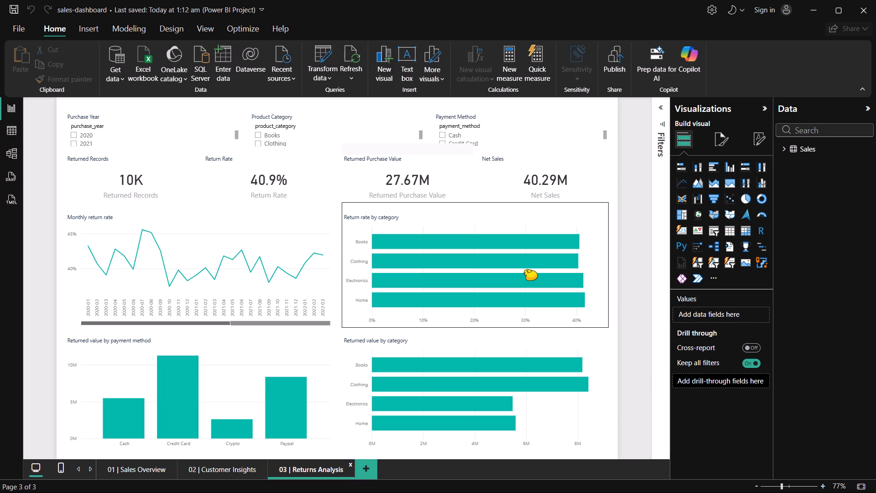
click(602, 258)
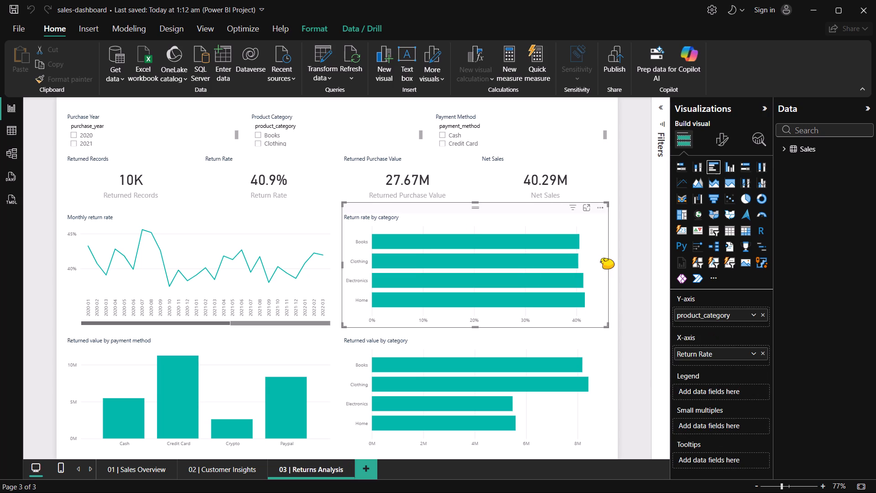
click(753, 198)
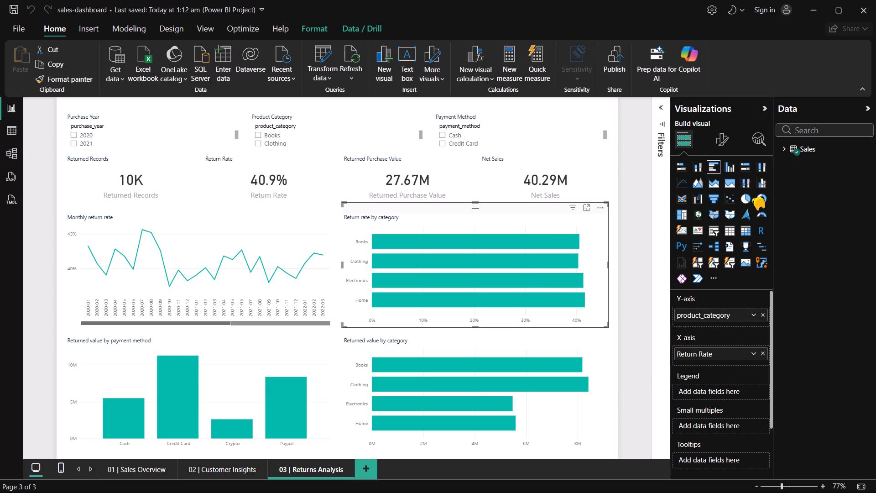
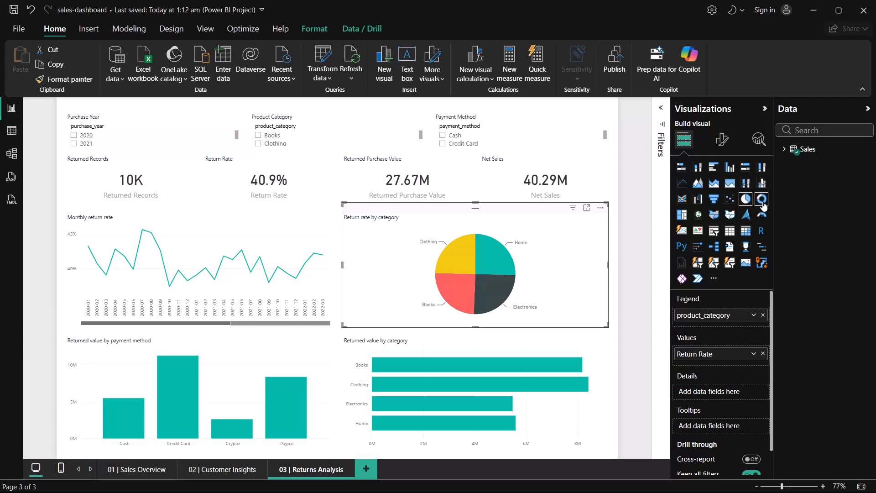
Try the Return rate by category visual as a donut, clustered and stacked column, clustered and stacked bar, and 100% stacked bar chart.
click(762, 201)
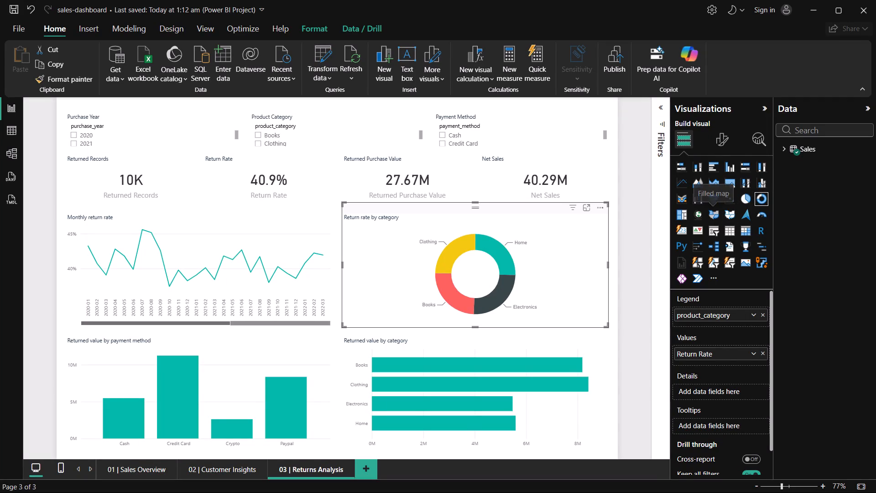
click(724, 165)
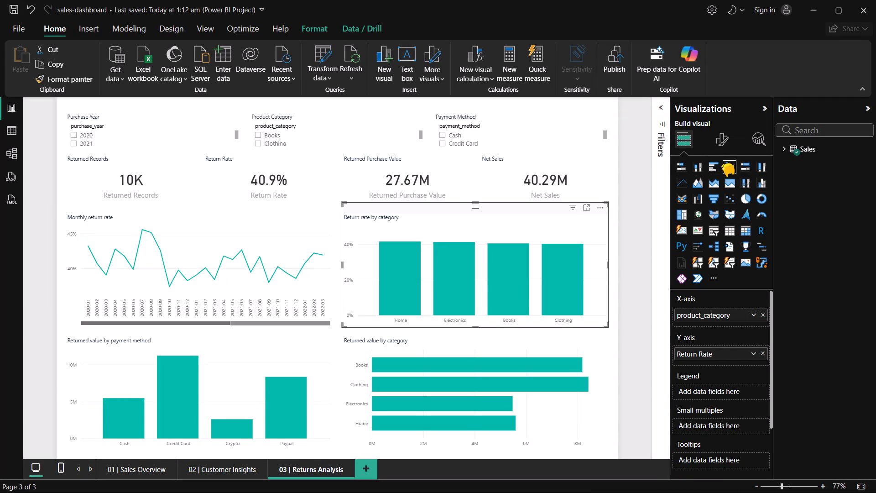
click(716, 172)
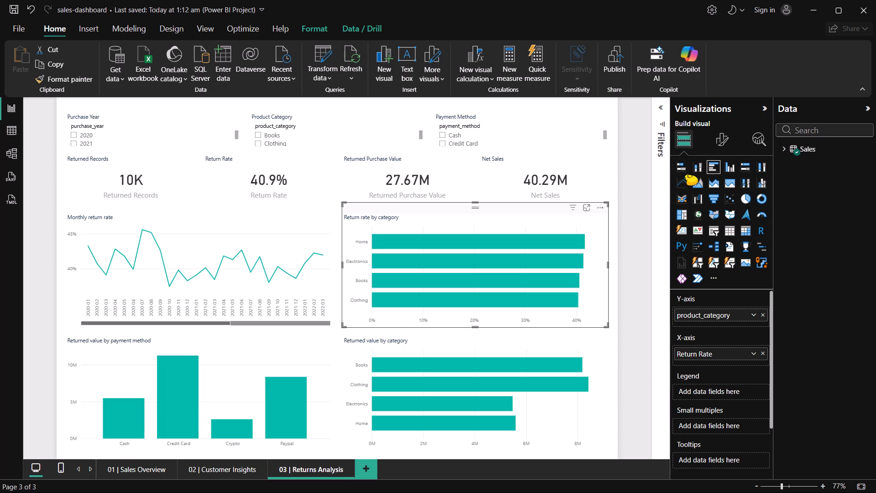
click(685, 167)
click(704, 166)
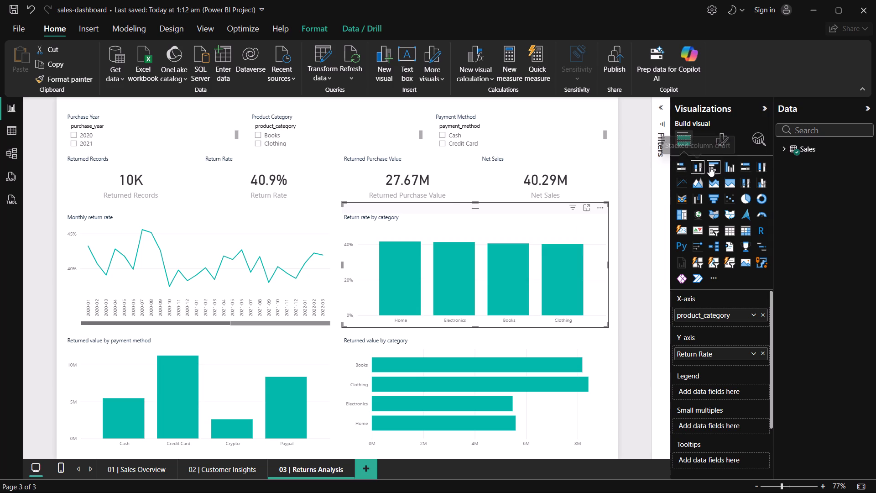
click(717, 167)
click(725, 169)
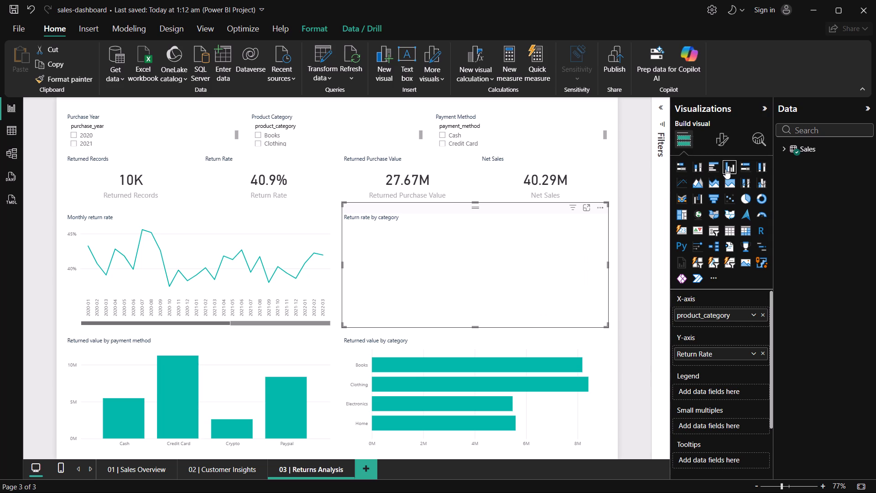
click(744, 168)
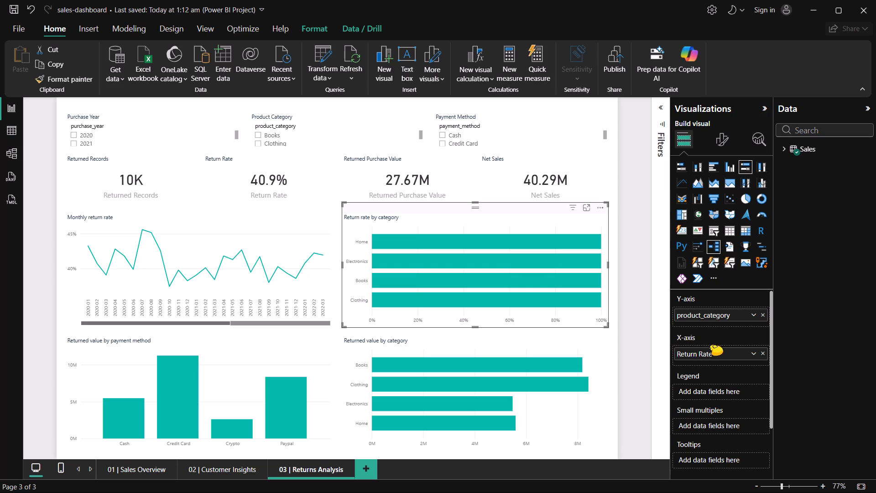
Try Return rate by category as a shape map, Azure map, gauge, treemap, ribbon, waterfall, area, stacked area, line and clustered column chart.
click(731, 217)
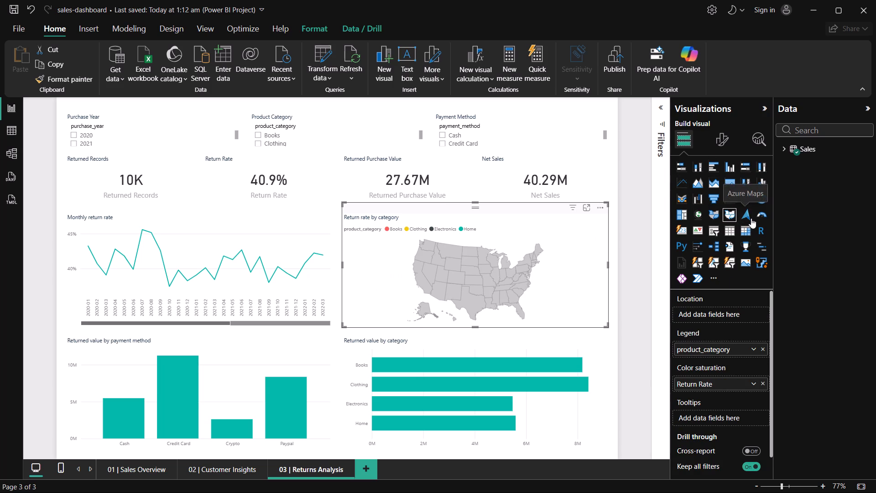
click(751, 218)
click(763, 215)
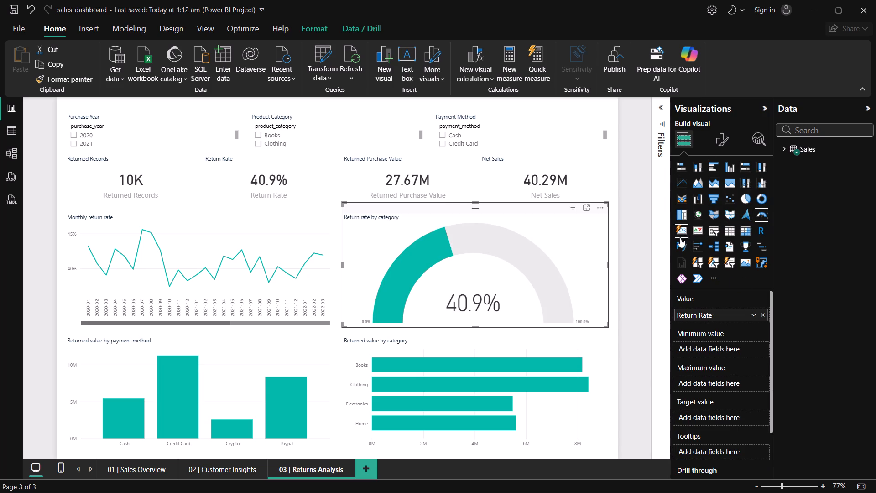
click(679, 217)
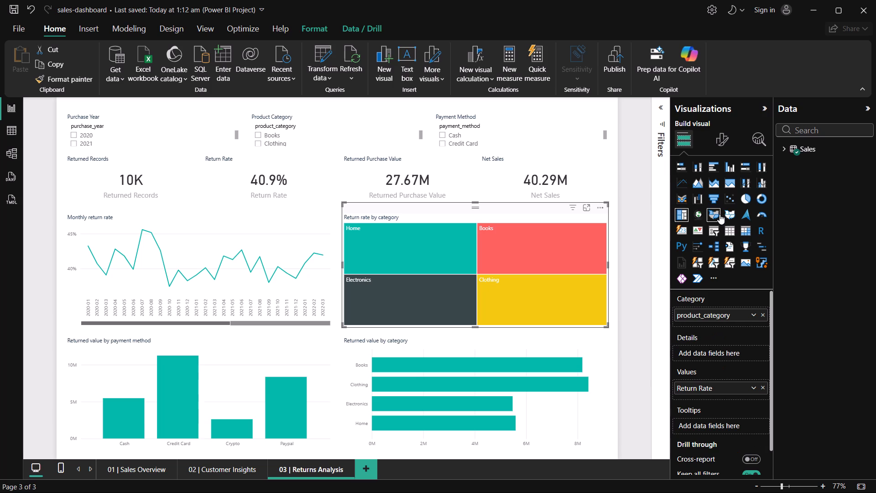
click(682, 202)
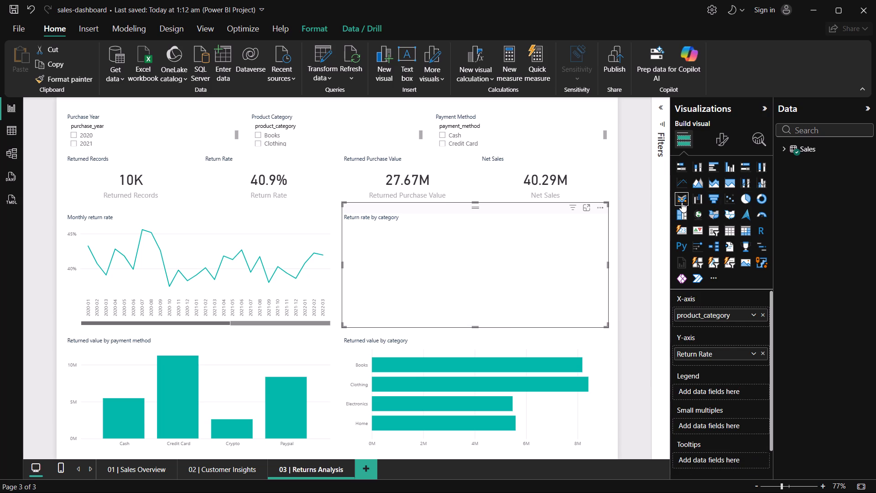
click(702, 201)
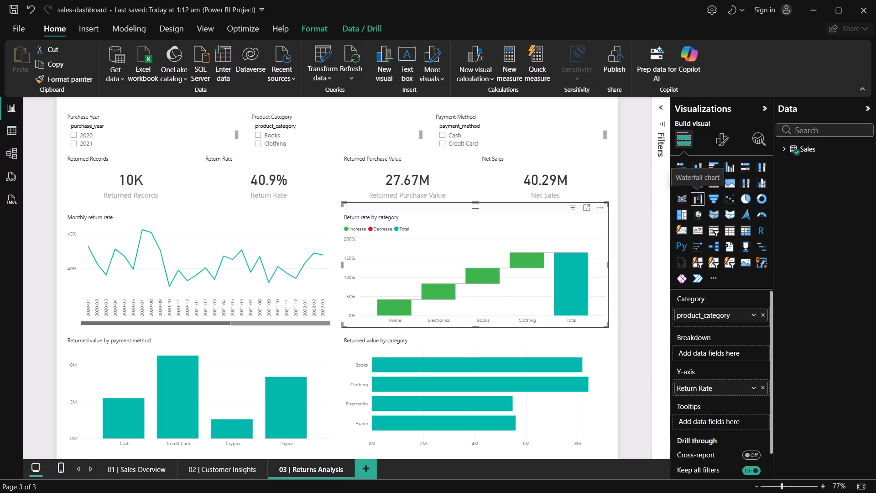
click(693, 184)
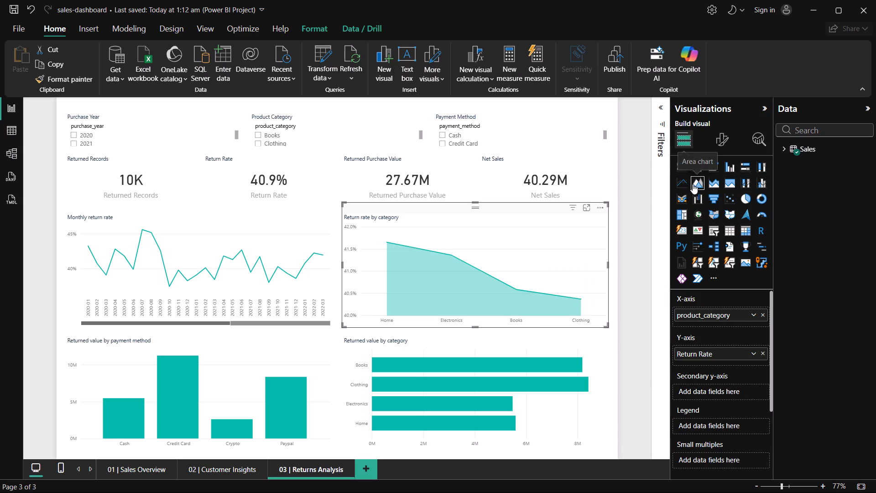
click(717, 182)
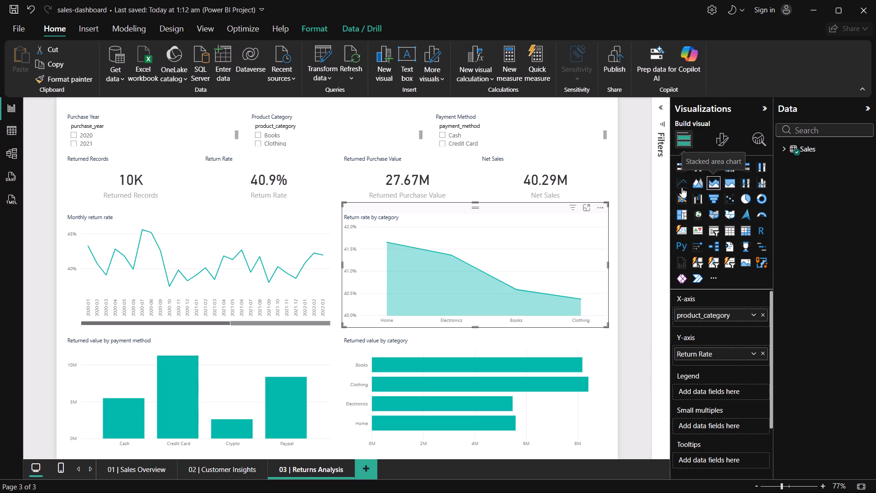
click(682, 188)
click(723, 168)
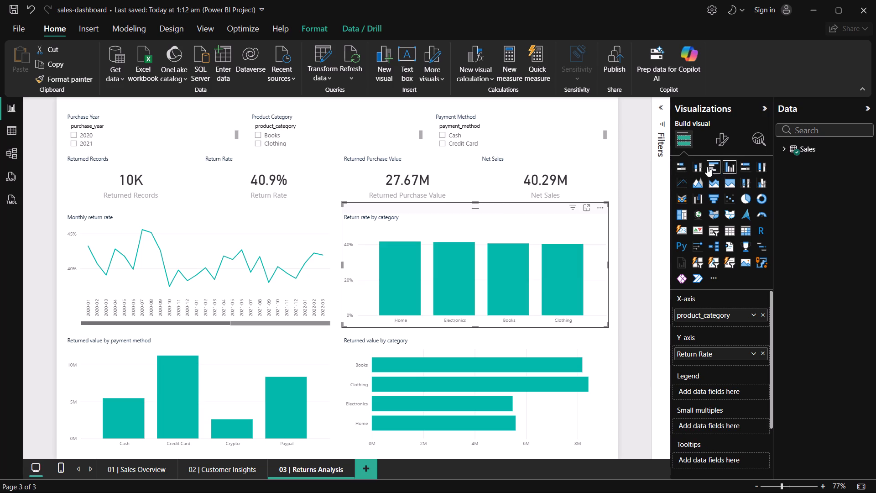
Change the Return rate by category visual to a clustered bar chart.
click(707, 167)
scroll(583, 298, down, 2)
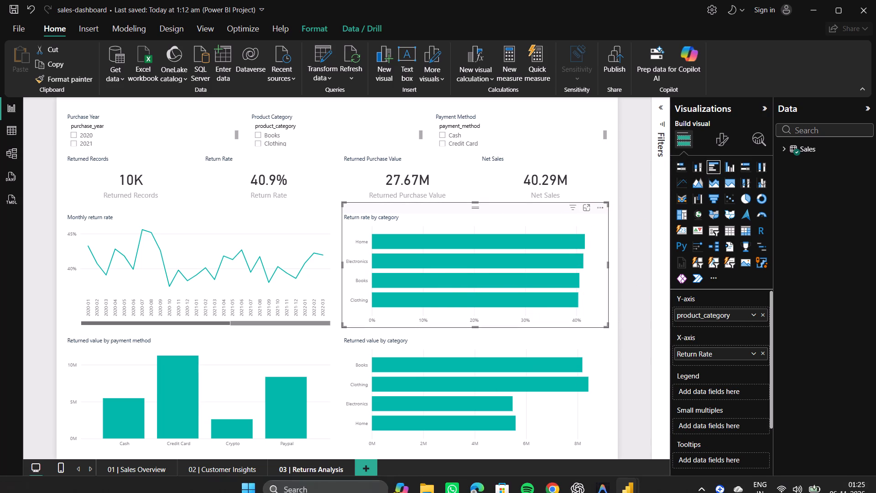
Expand the Sales table's fields and widen the visual-building and data areas so the full field names can be read.
click(788, 152)
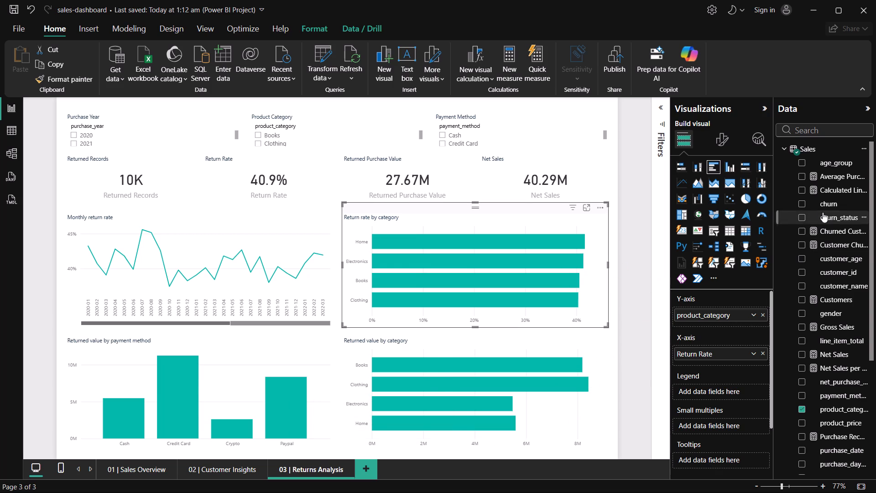
scroll(832, 247, down, 4)
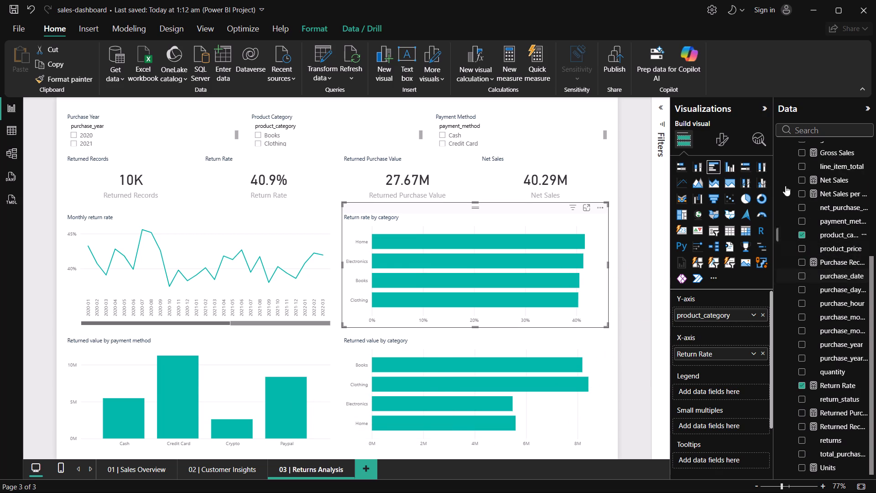
drag(671, 184, 614, 195)
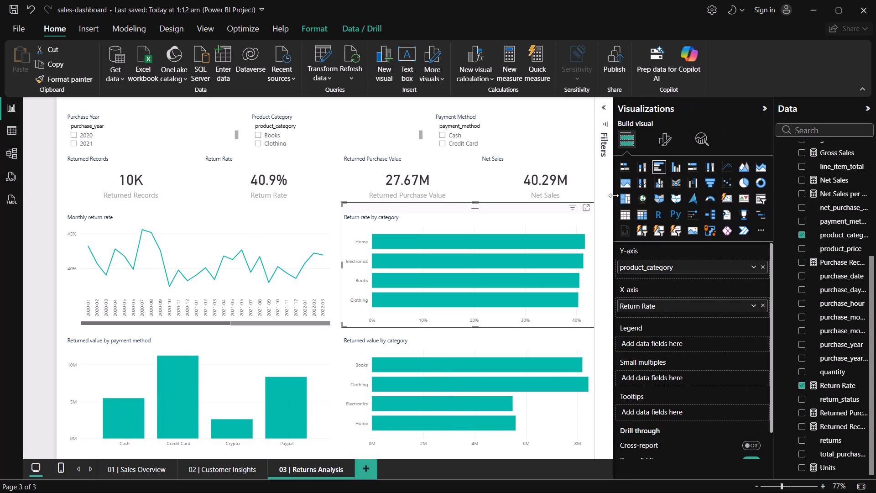
drag(614, 195, 605, 195)
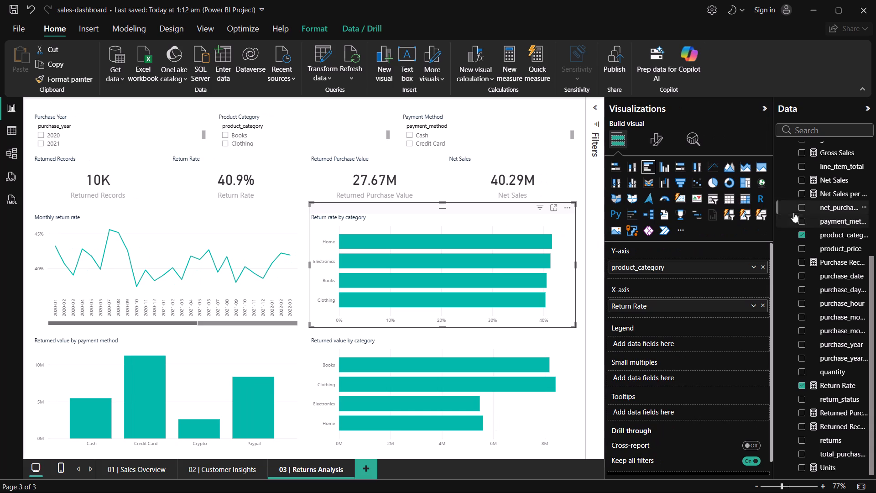
drag(773, 203, 725, 212)
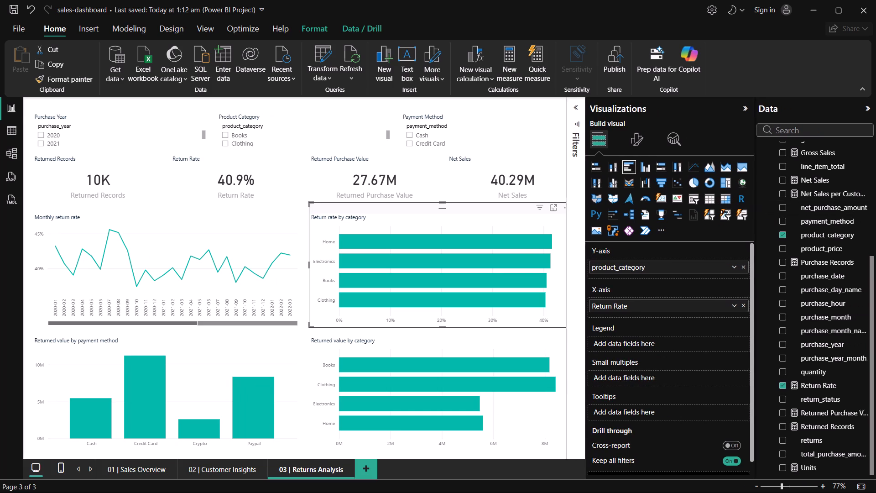
drag(725, 212, 675, 213)
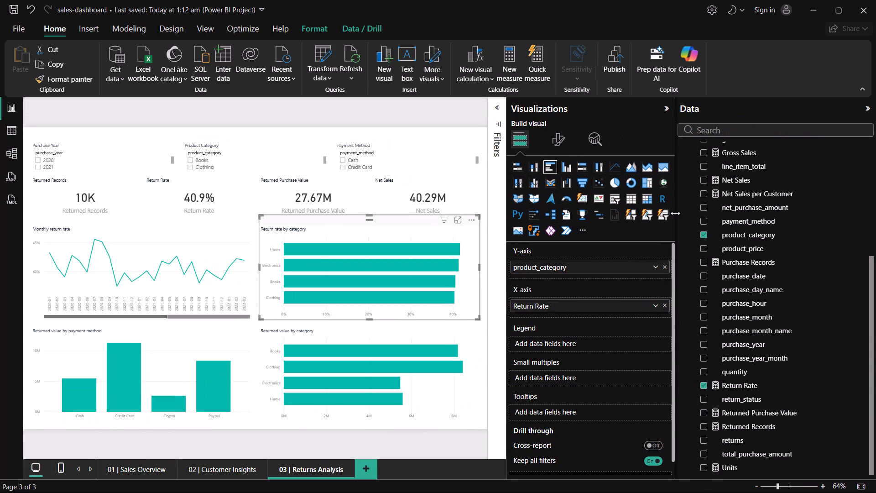
drag(675, 213, 681, 212)
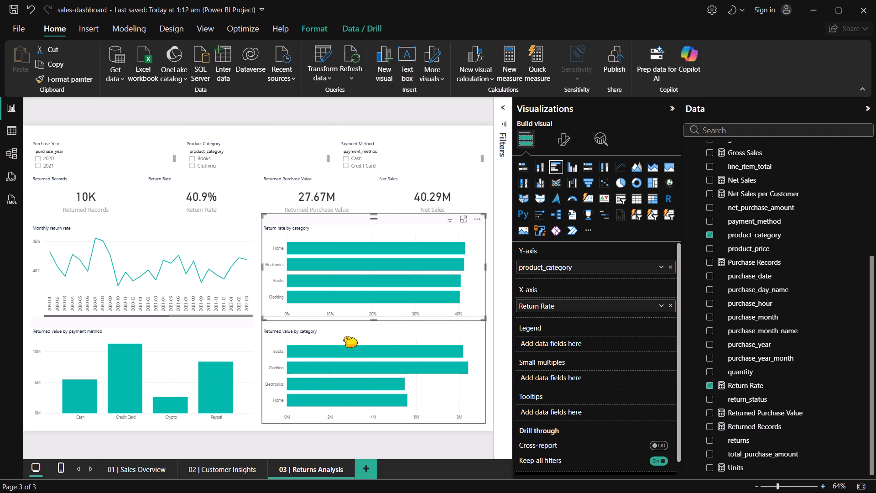
Change the Returned value by category bar chart to a donut chart.
click(452, 388)
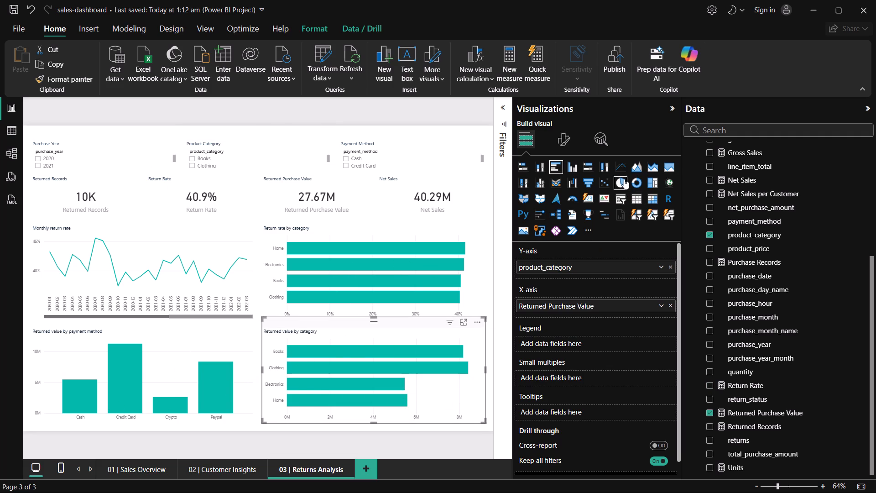
click(624, 179)
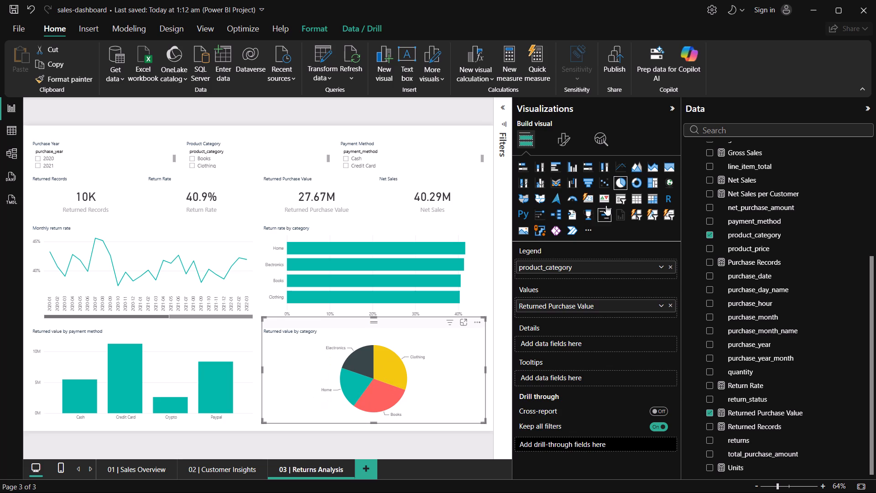
click(633, 181)
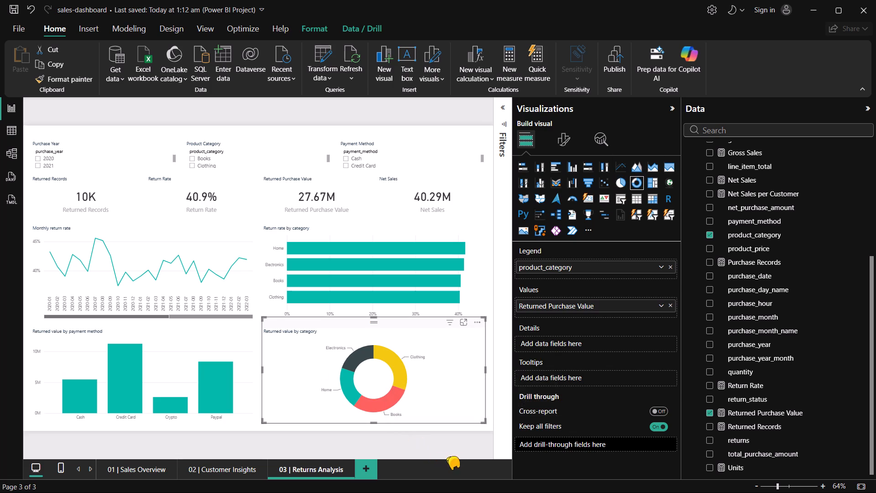
click(455, 441)
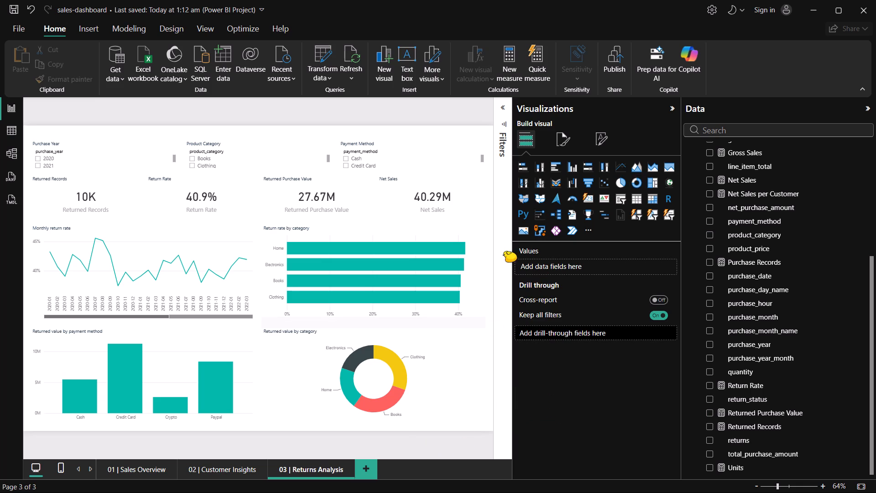
Enlarge the report canvas and compare the chart layouts of the Sales Overview, Customer Insights and Returns Analysis pages.
drag(513, 246, 546, 244)
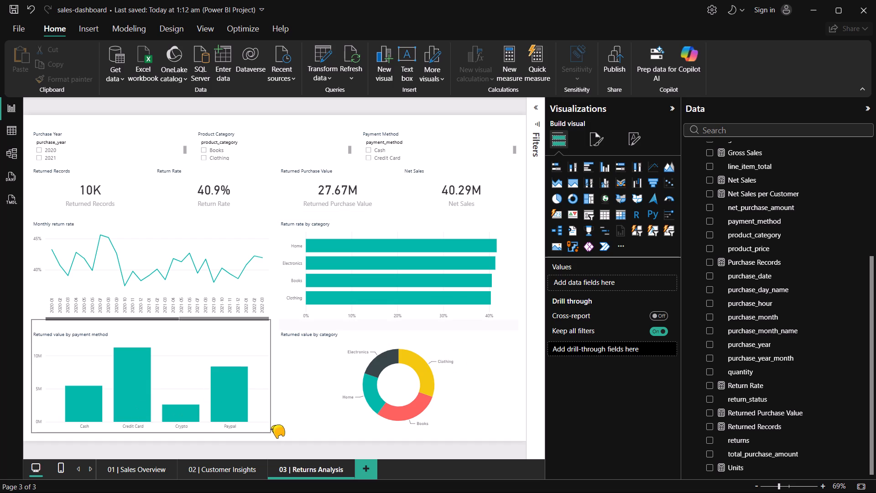
click(221, 473)
click(309, 471)
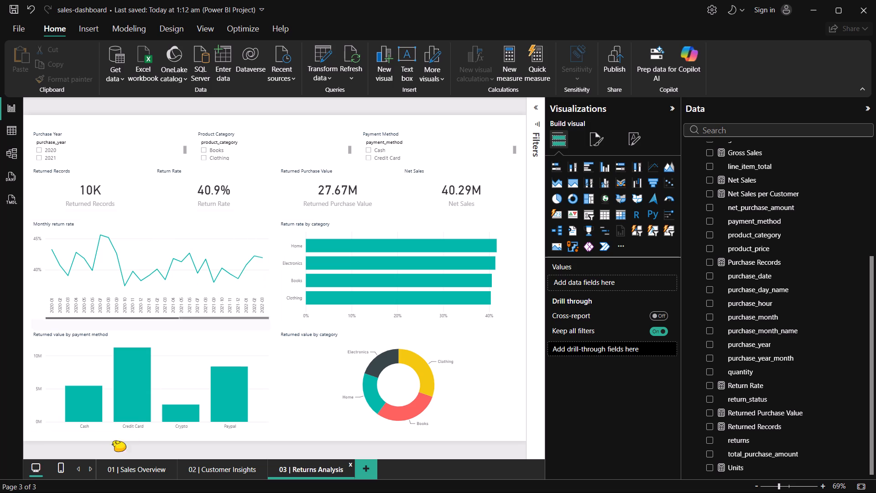
click(121, 473)
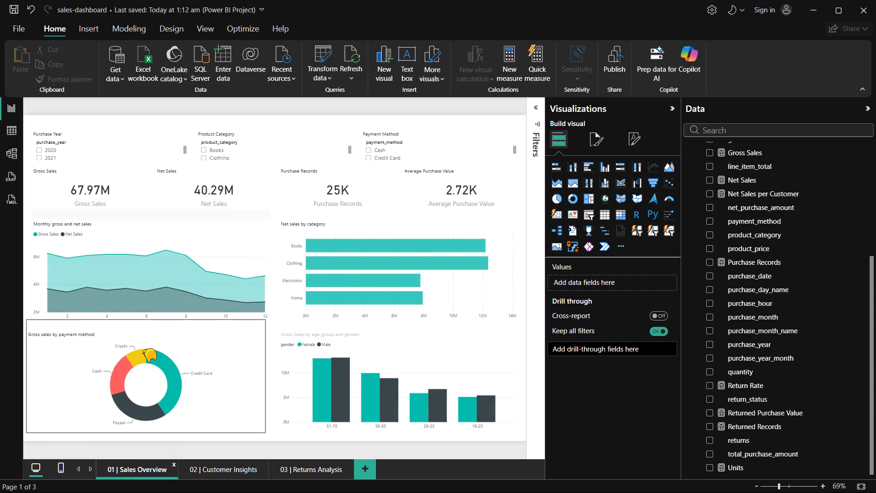
click(218, 472)
click(297, 474)
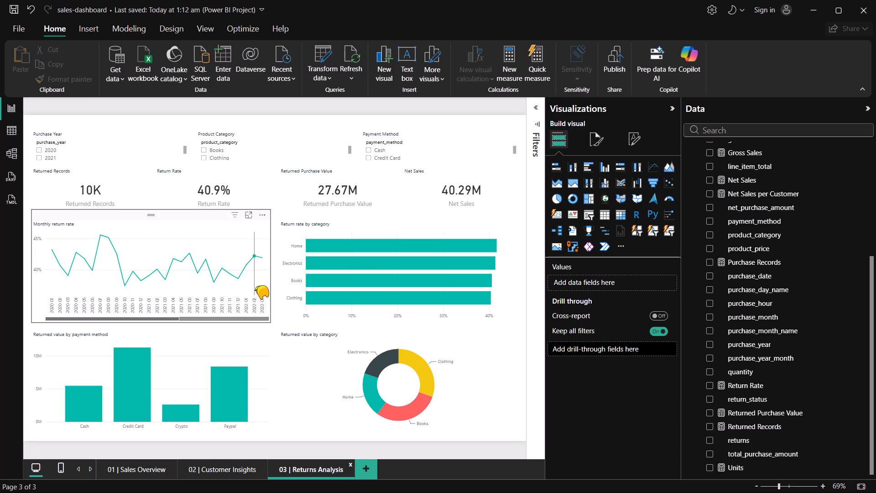
Add the age_group field as the legend of the Return rate by category bar chart.
click(390, 272)
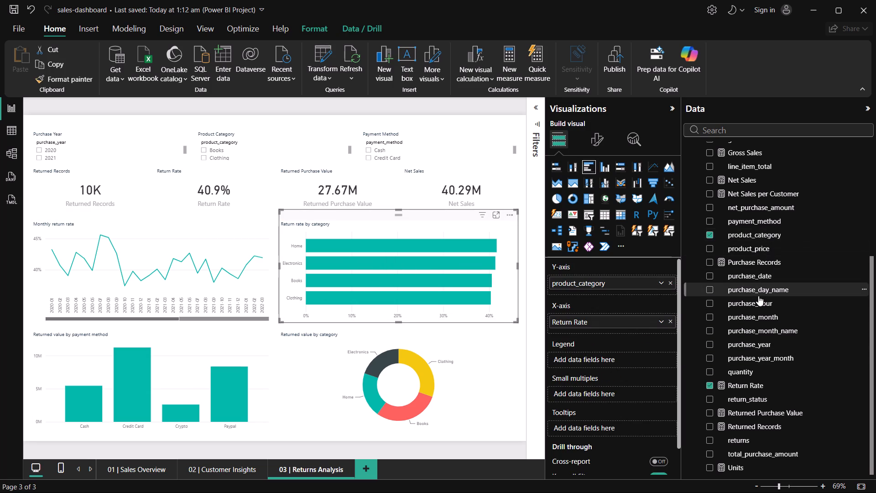
scroll(758, 296, up, 5)
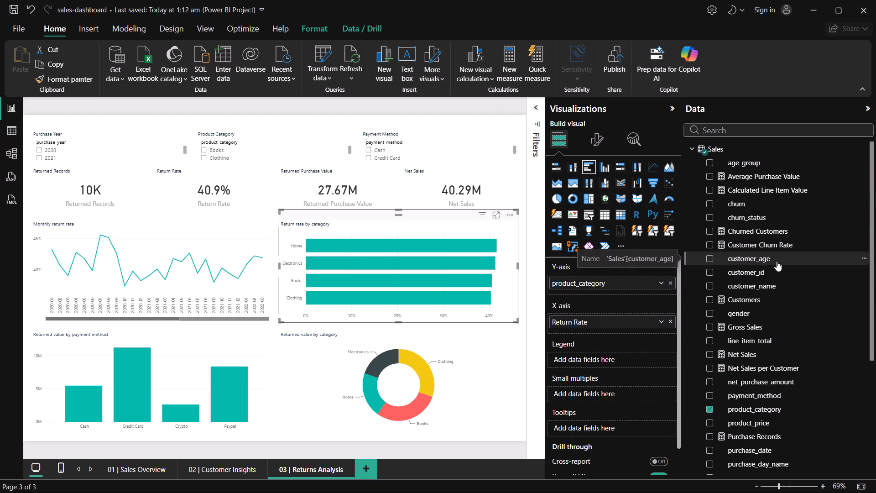
click(710, 258)
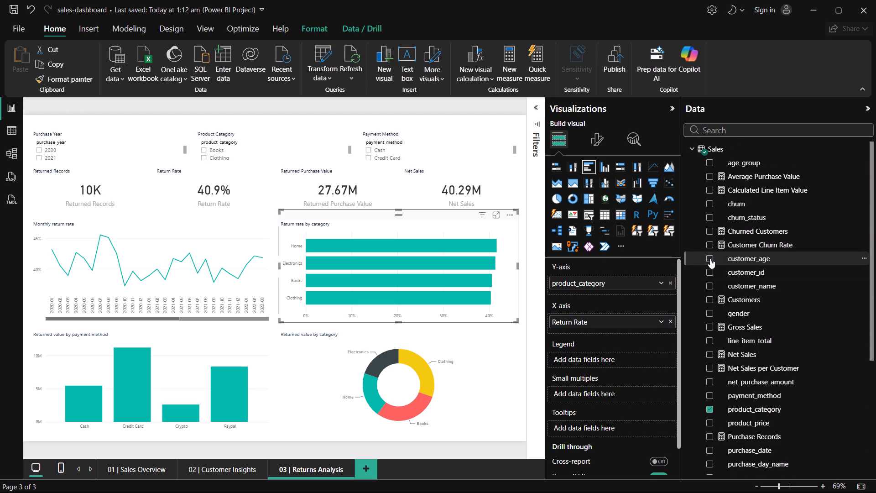
click(710, 258)
click(707, 163)
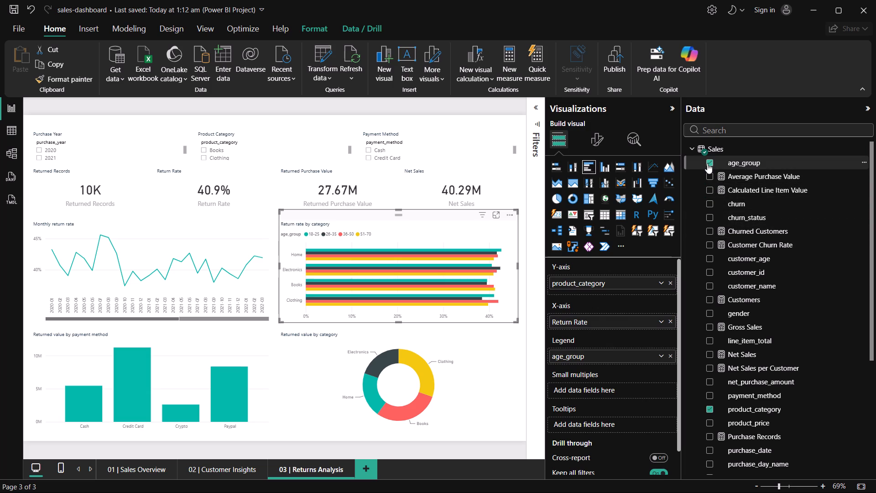
Replace age_group with gender as the legend of the Return rate by category chart.
click(707, 163)
scroll(727, 272, down, 1)
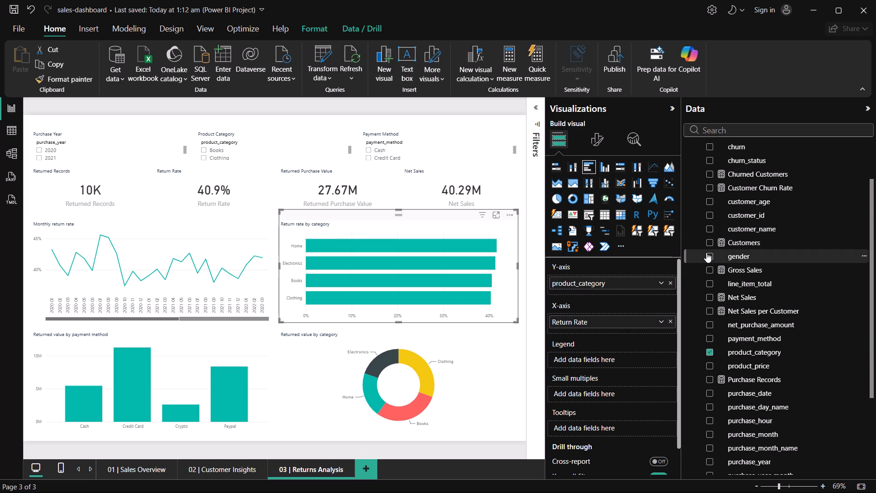
click(706, 252)
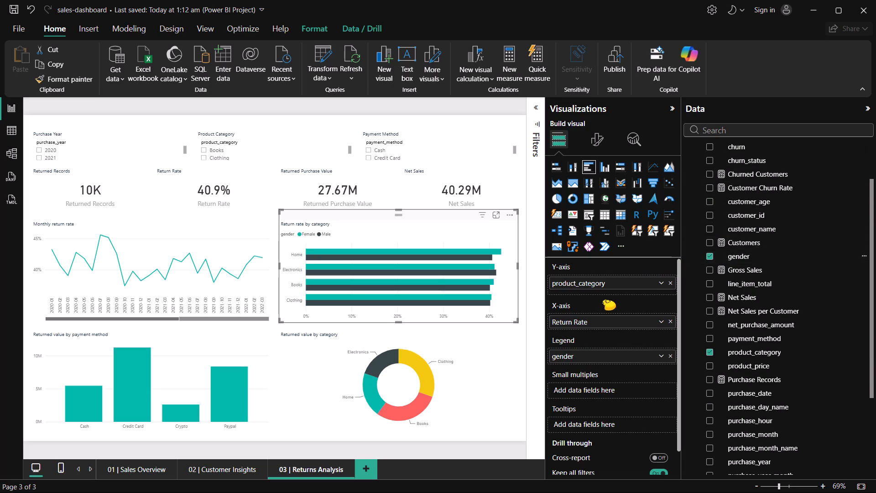
Change the Return rate by category bar chart to a clustered column chart and collapse the field list to enlarge the canvas.
click(608, 169)
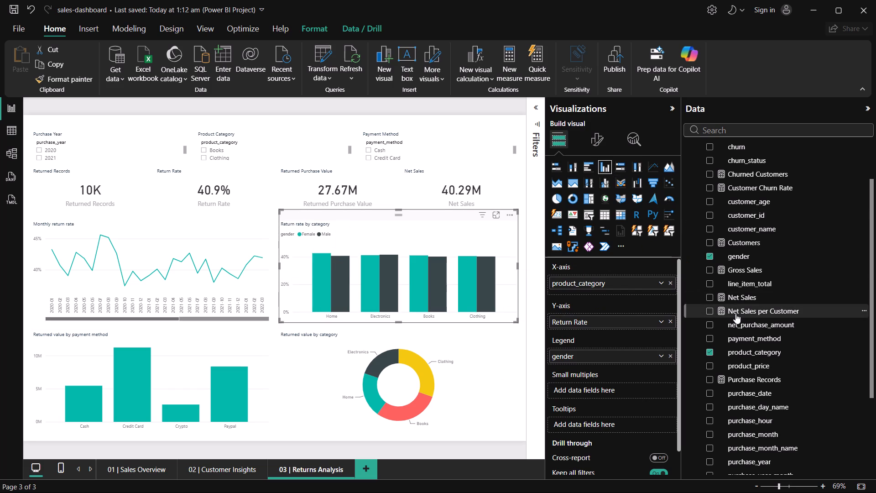
scroll(735, 314, up, 4)
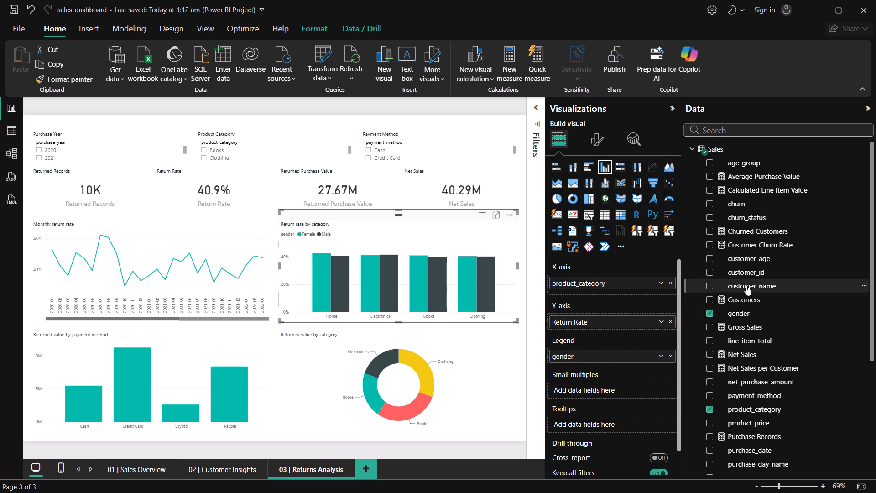
scroll(747, 290, down, 1)
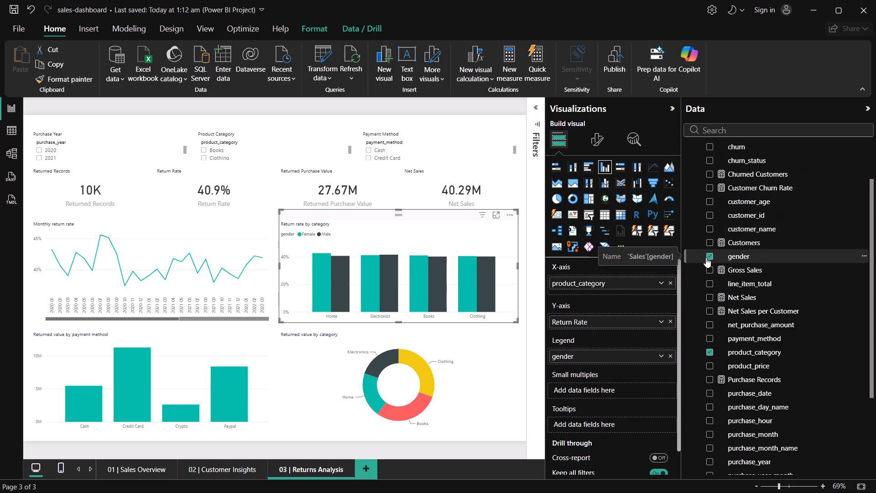
click(527, 288)
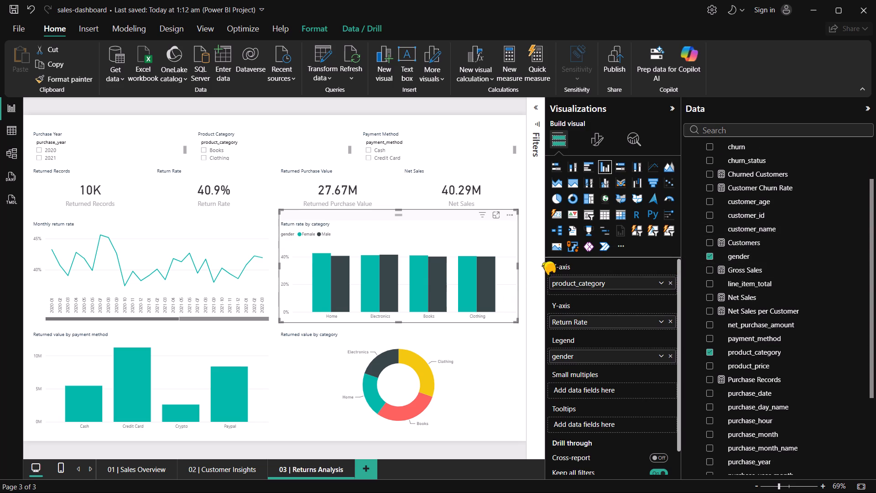
click(866, 106)
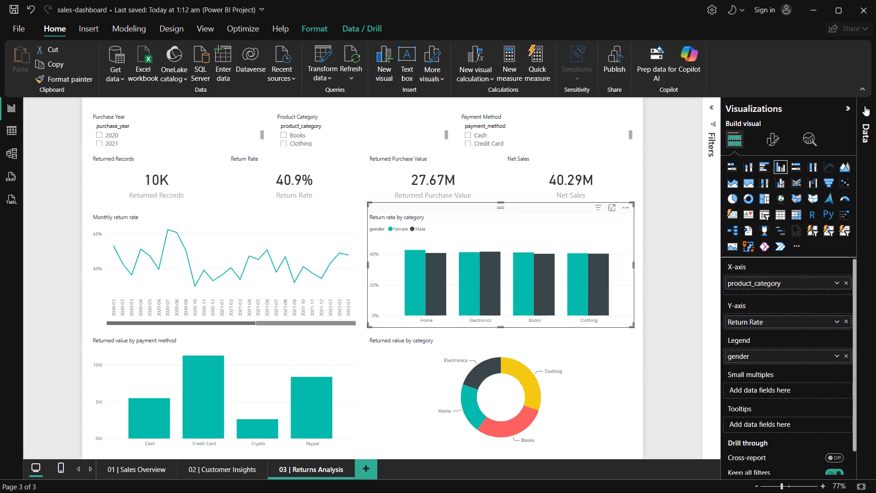
click(673, 308)
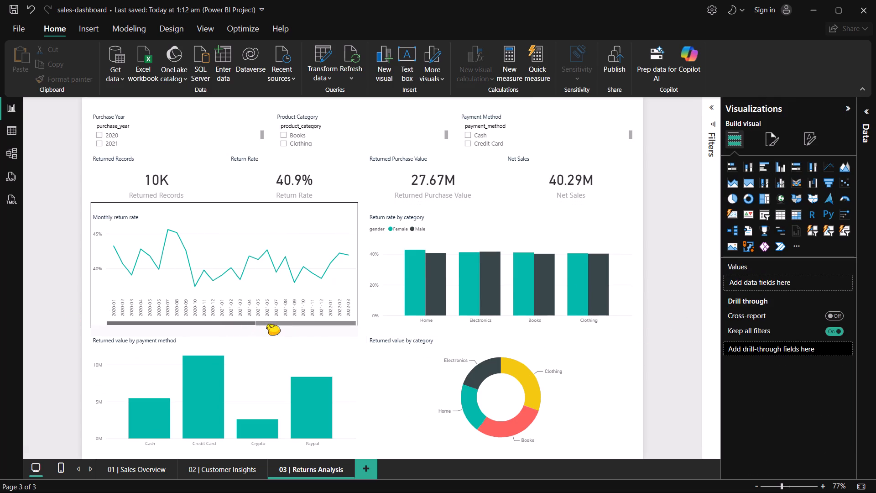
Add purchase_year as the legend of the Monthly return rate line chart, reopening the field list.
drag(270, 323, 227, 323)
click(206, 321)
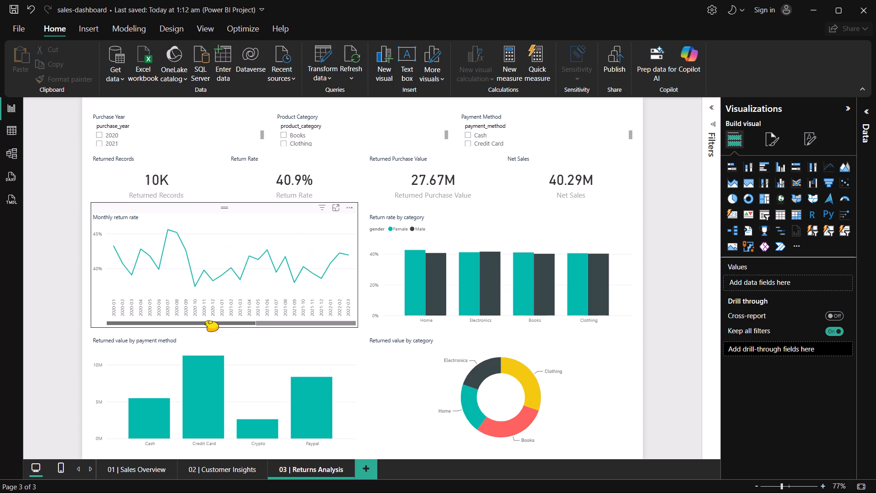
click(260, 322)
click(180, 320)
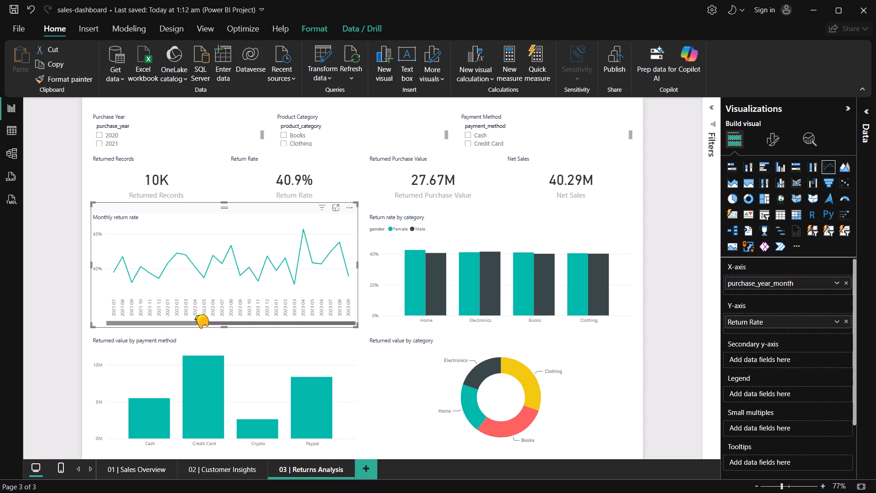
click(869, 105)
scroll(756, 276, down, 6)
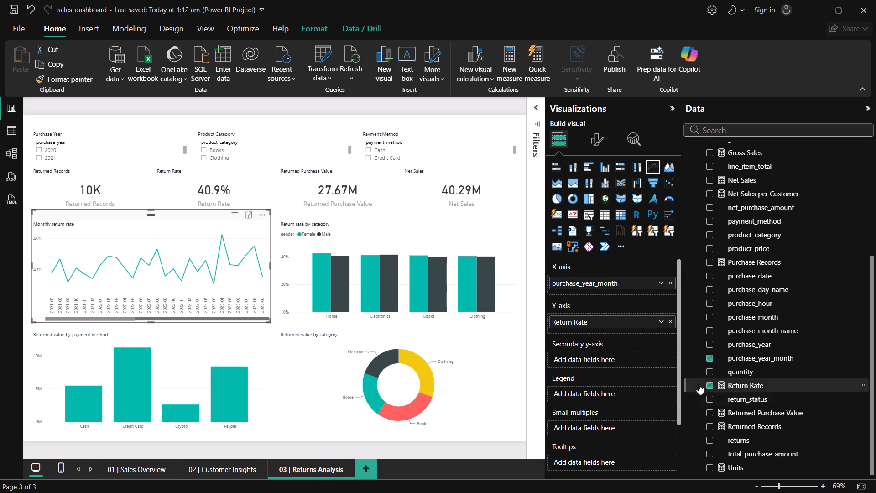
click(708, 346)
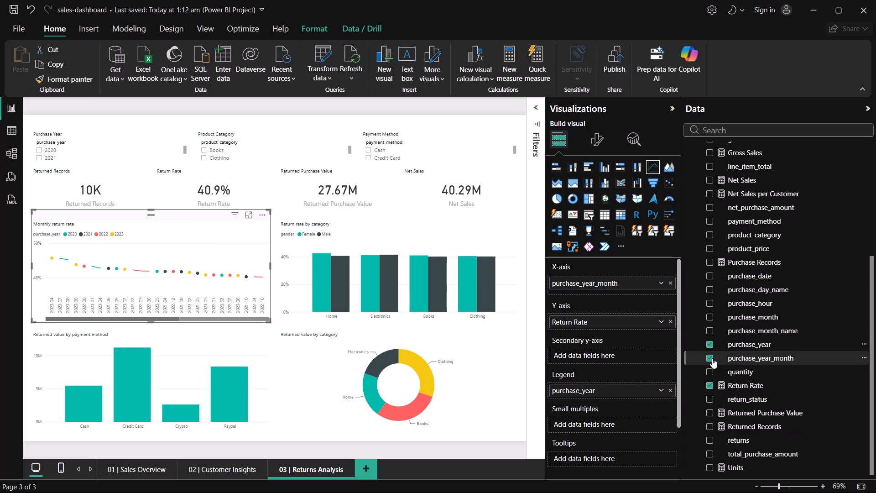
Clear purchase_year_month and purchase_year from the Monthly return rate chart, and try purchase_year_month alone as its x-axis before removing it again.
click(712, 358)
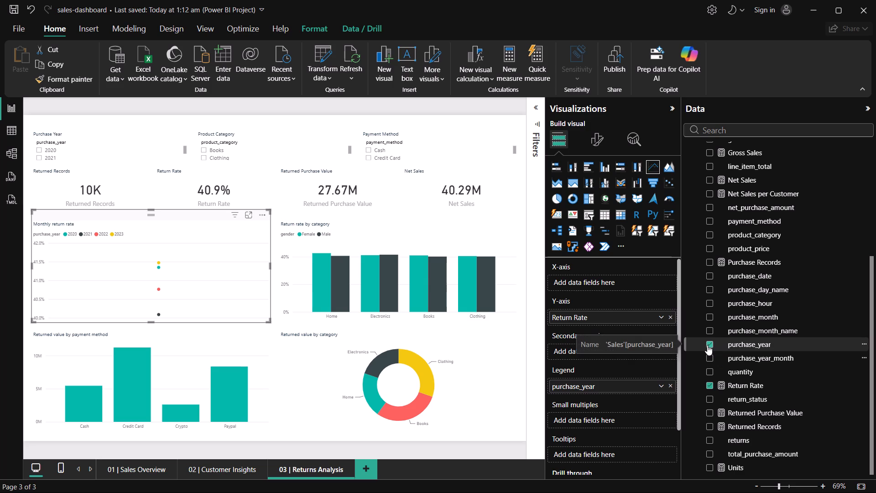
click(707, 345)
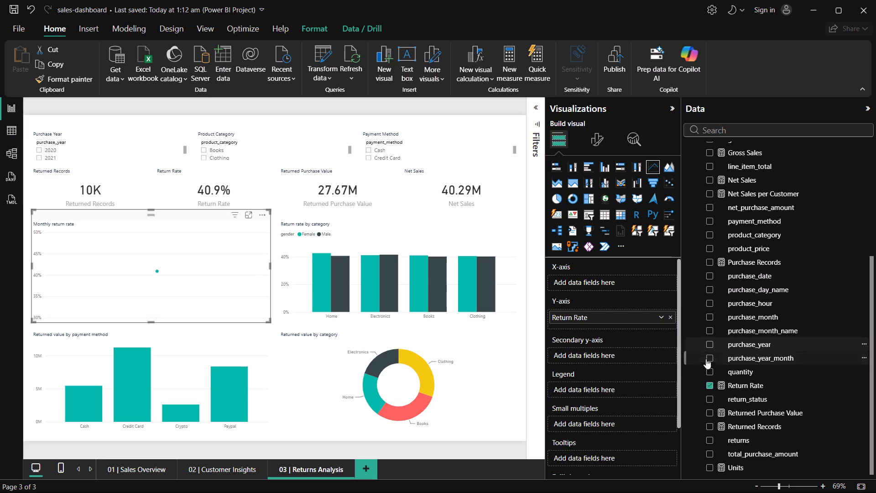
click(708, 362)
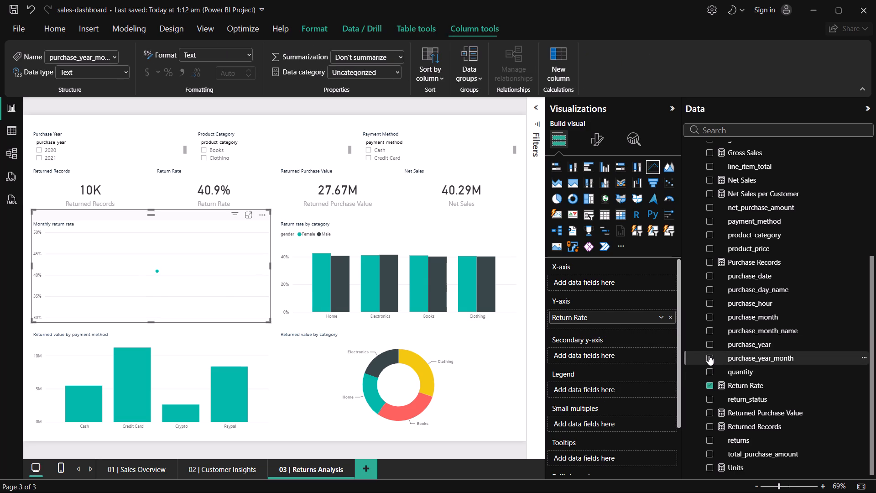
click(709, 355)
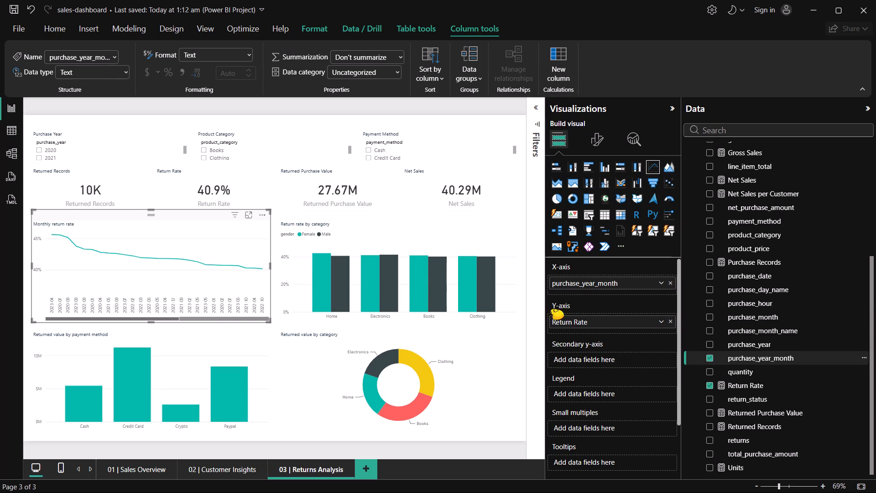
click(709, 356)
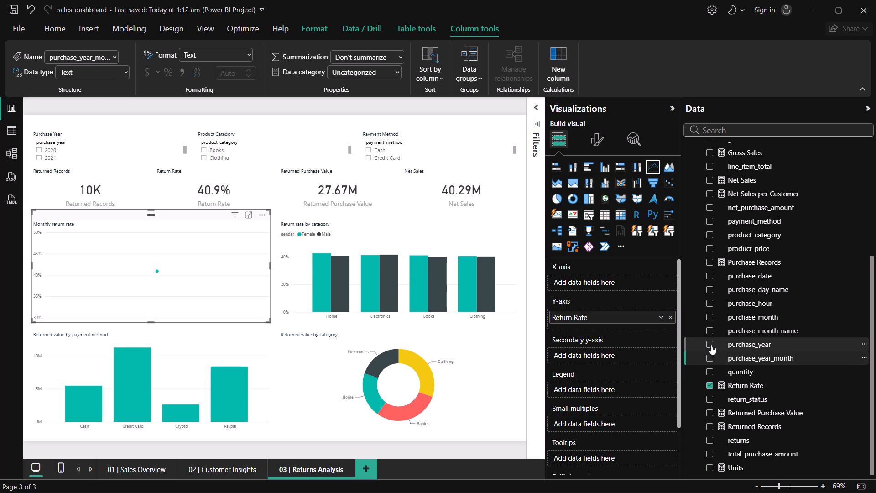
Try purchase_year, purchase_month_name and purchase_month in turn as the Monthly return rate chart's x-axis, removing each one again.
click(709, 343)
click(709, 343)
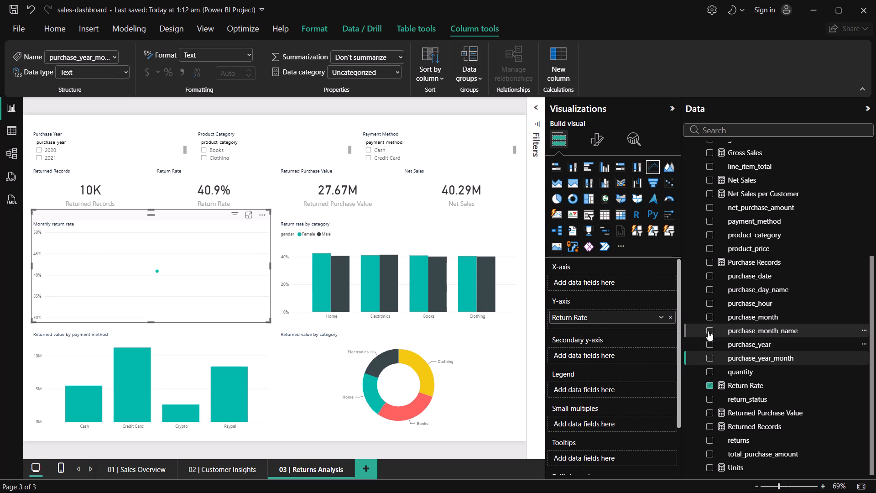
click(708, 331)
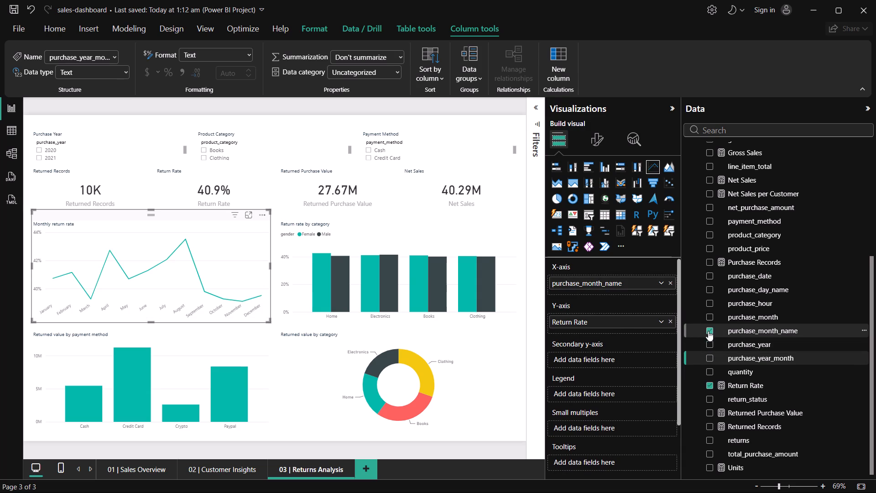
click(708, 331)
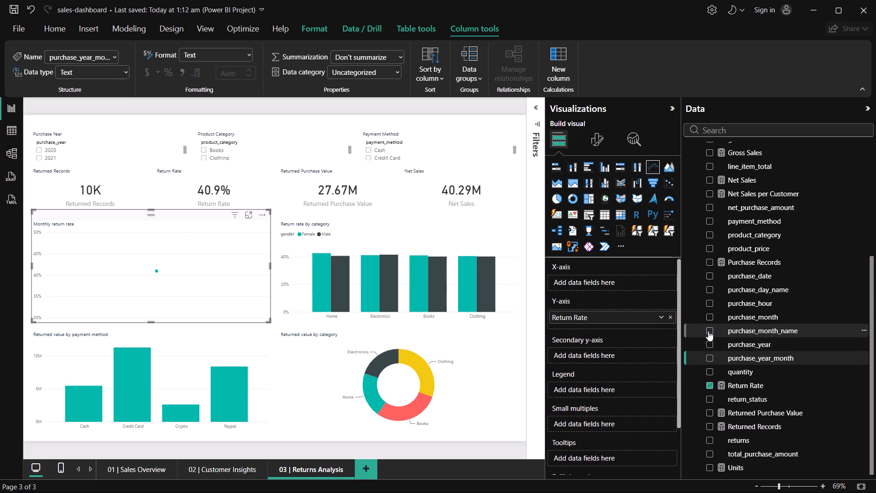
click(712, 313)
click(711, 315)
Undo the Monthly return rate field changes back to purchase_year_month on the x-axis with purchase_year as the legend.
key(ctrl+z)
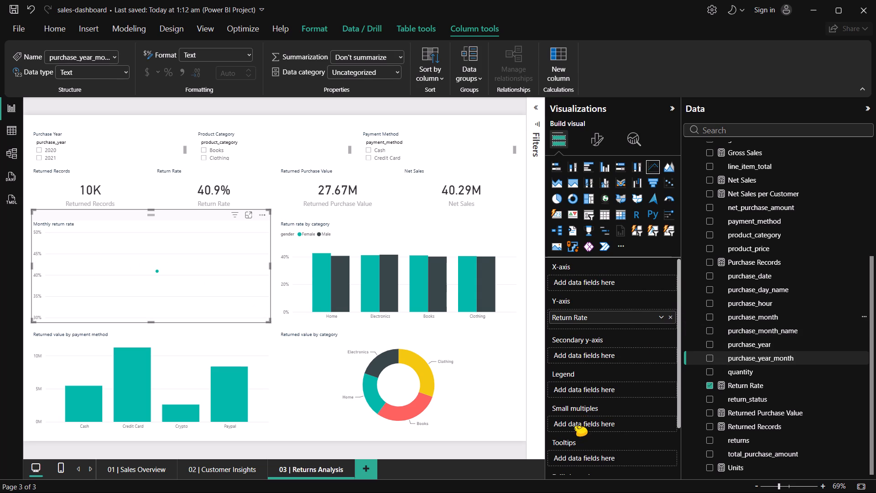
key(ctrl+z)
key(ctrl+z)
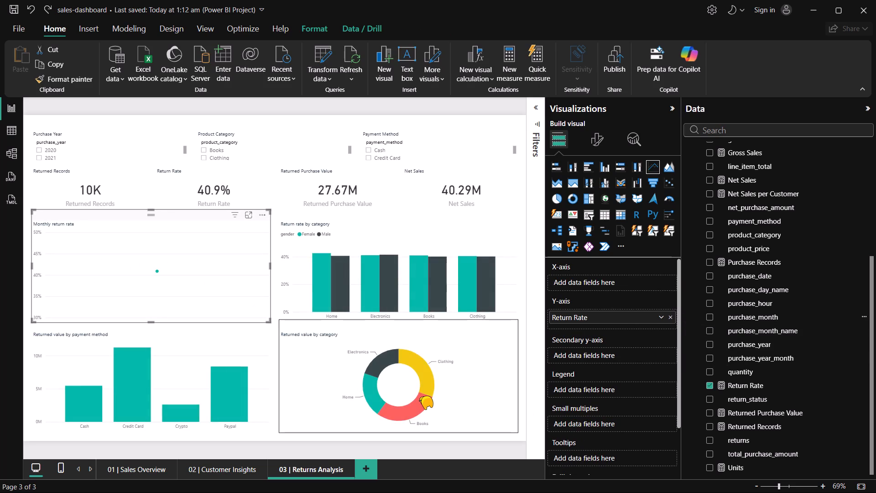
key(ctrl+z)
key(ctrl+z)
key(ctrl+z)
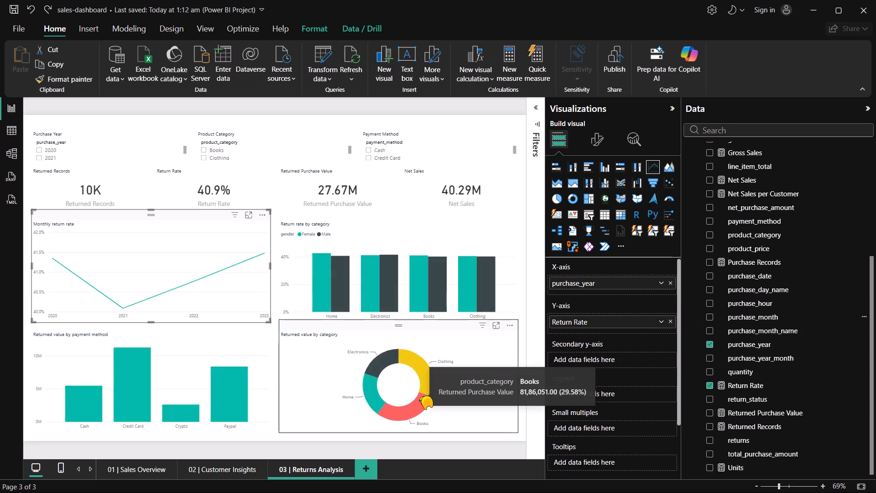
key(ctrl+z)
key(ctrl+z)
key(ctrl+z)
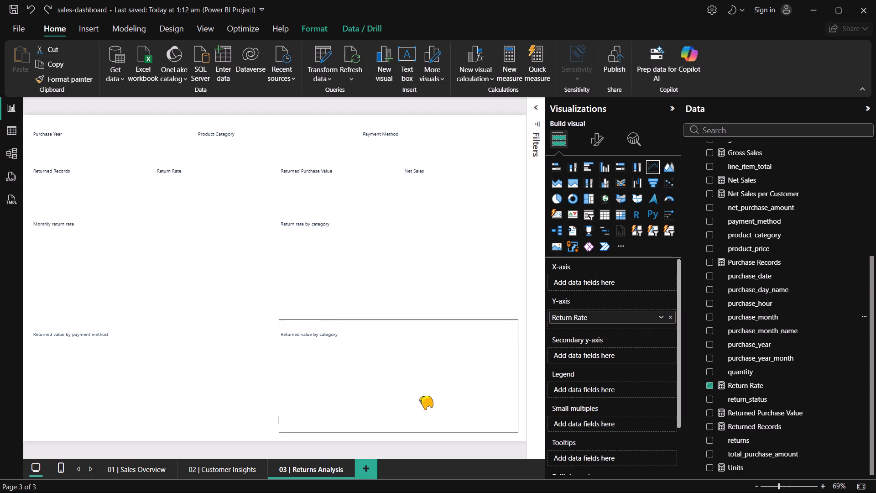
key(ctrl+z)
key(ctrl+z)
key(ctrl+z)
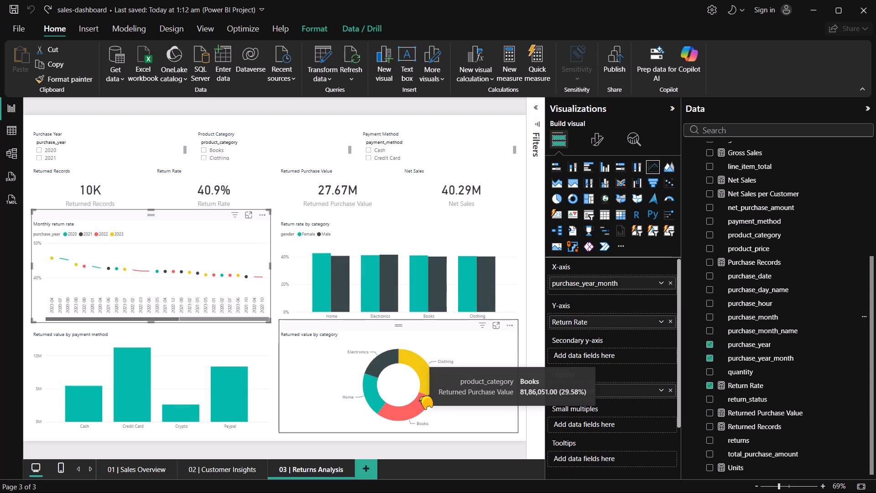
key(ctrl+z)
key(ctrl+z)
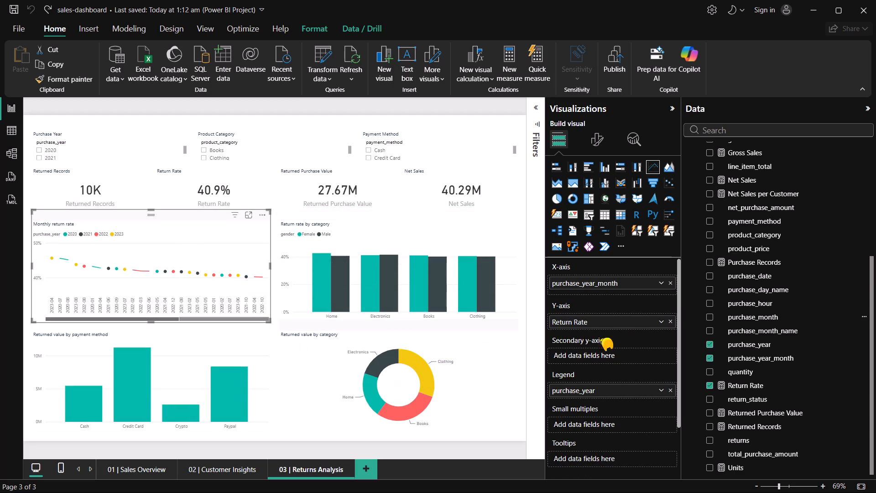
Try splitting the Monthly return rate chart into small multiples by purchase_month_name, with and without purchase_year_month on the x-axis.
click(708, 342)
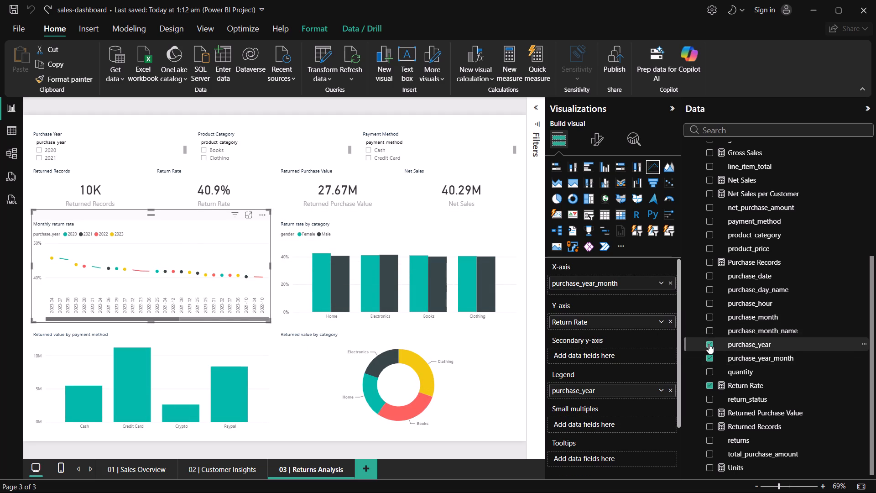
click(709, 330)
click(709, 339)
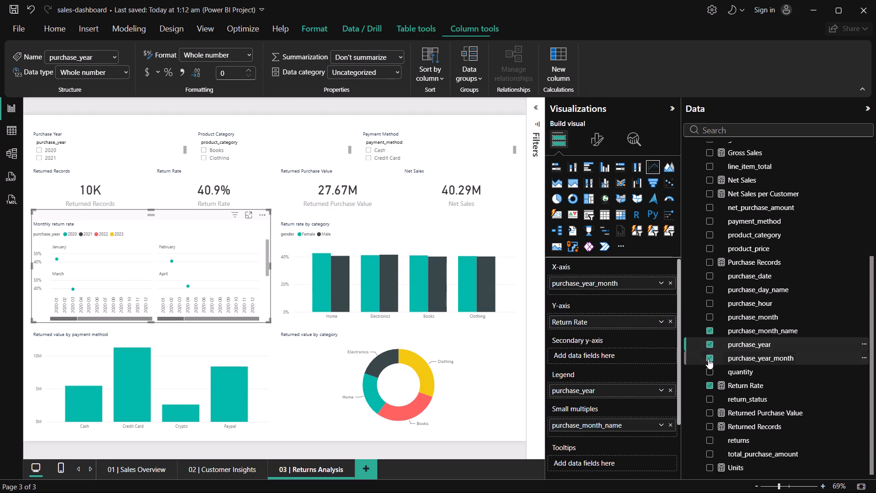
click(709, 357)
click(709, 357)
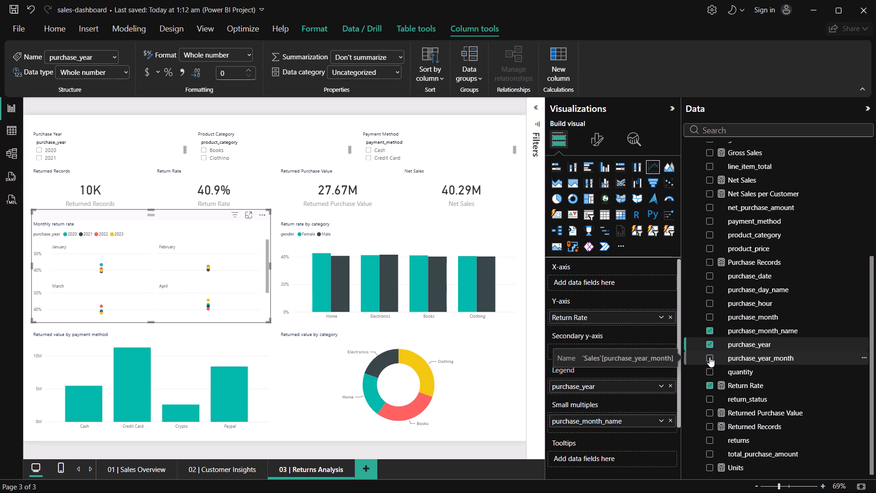
Remove purchase_year, purchase_month_name and purchase_year_month from the Monthly return rate chart, keeping only Return Rate on the y-axis.
click(709, 341)
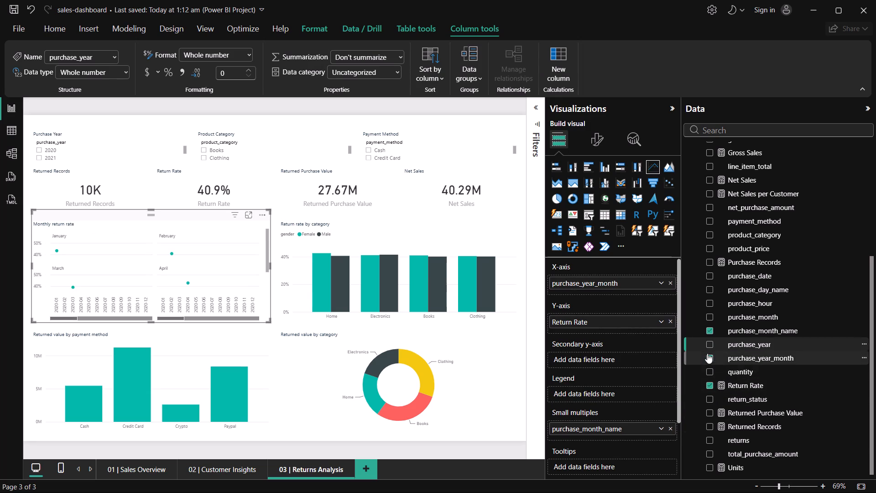
click(707, 358)
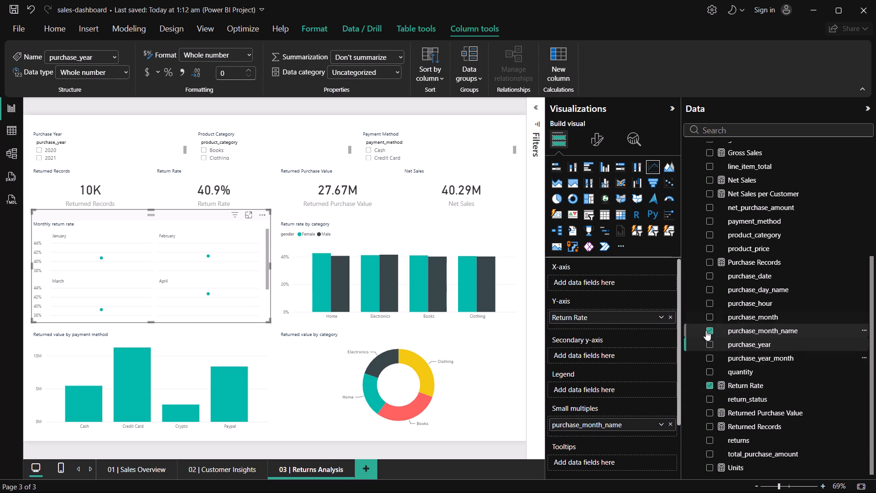
click(712, 328)
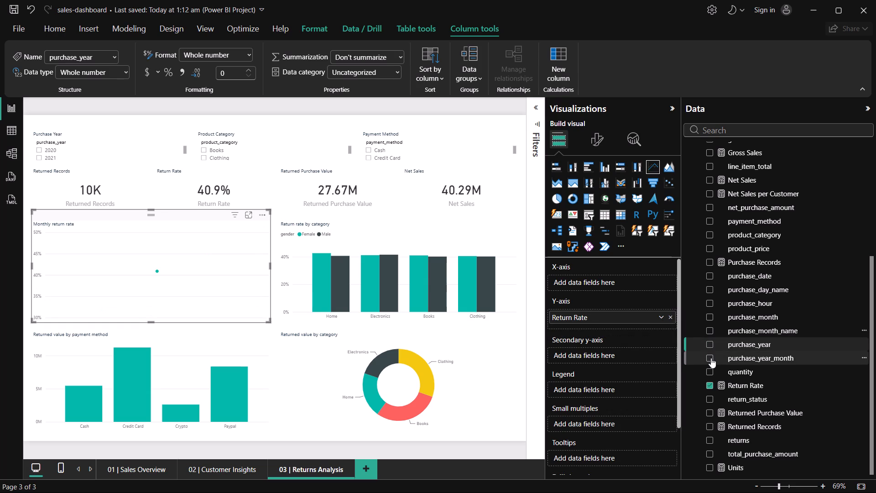
click(711, 358)
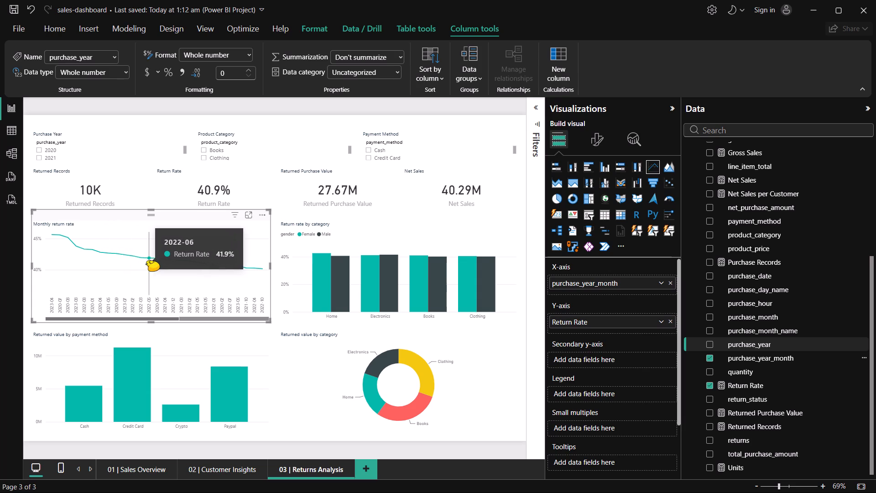
click(709, 359)
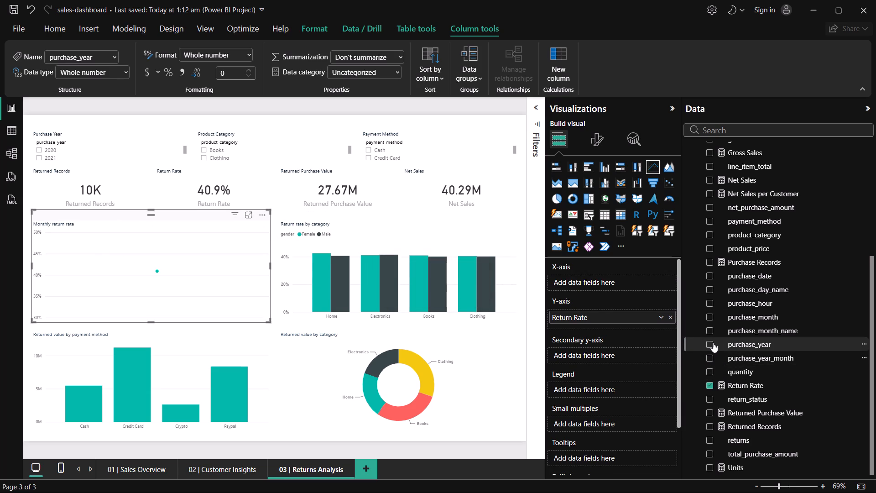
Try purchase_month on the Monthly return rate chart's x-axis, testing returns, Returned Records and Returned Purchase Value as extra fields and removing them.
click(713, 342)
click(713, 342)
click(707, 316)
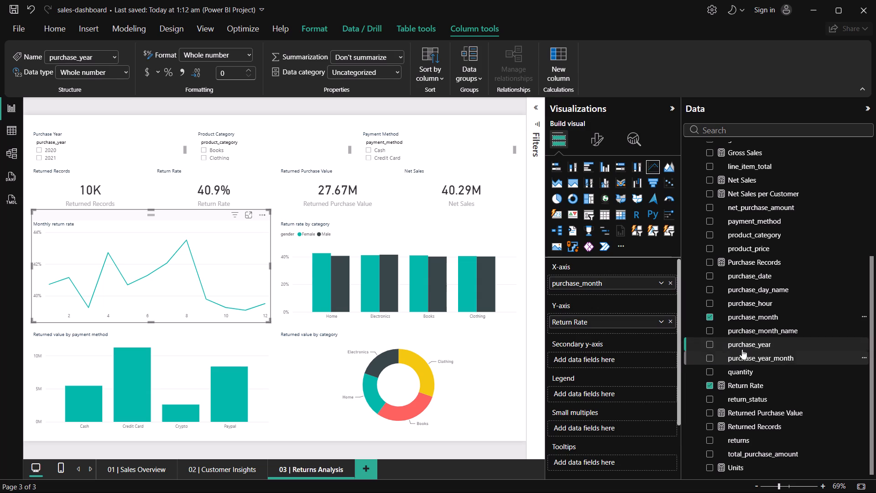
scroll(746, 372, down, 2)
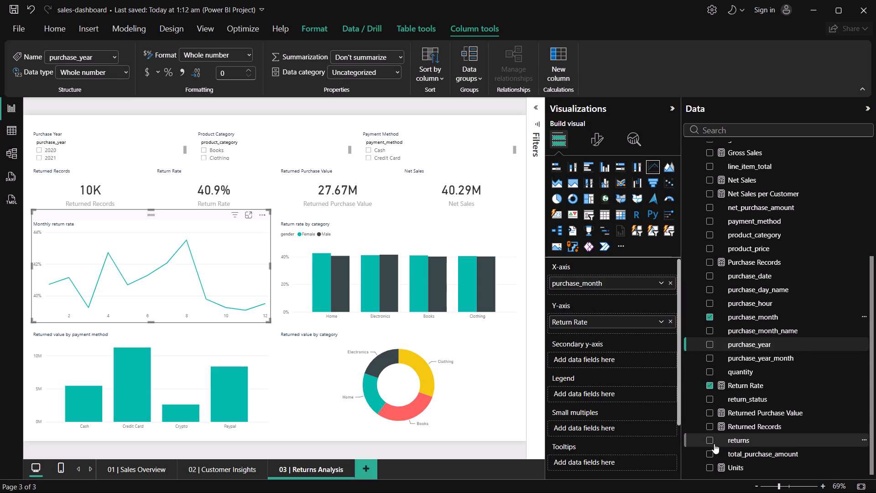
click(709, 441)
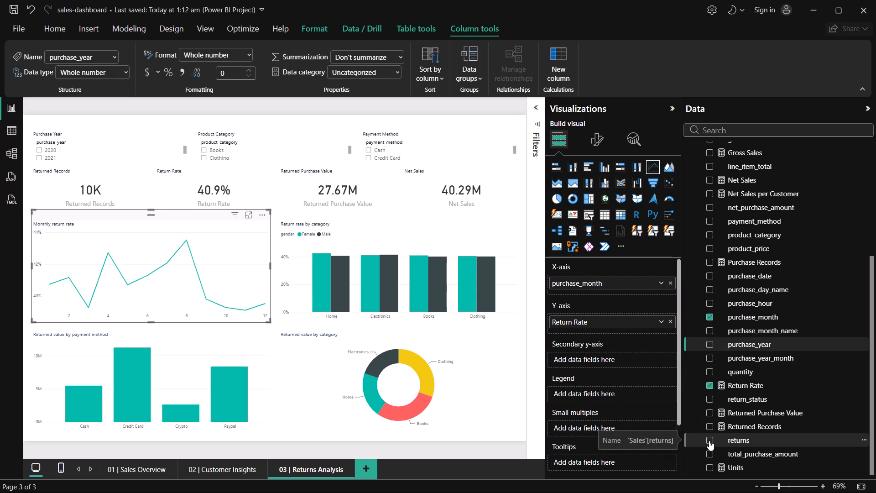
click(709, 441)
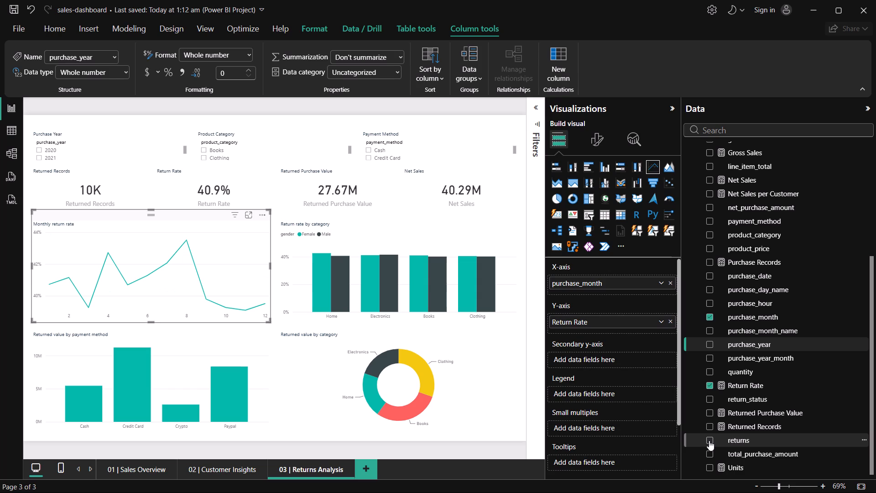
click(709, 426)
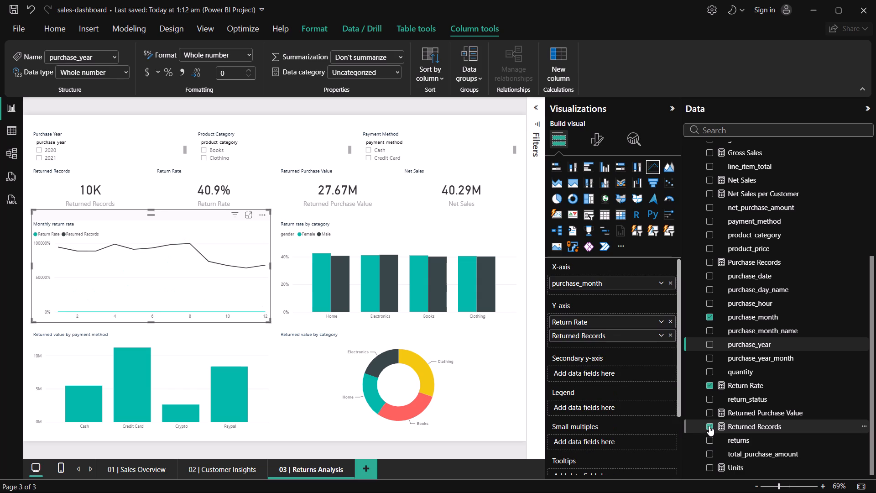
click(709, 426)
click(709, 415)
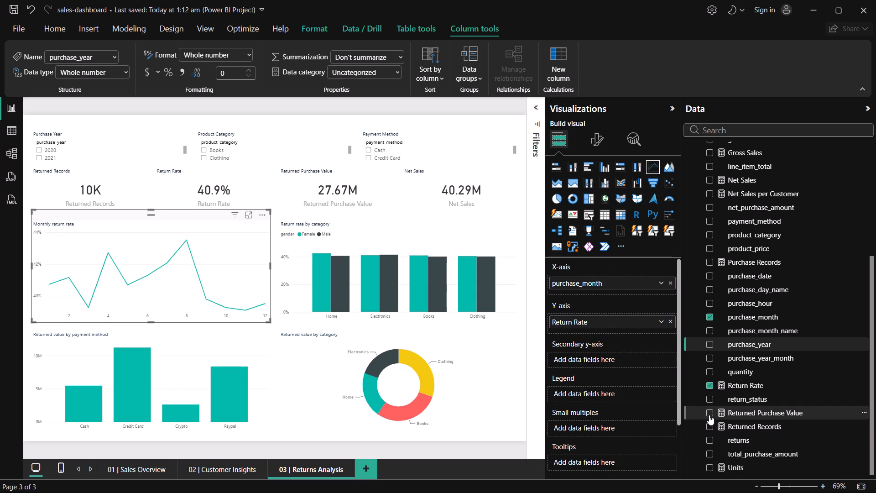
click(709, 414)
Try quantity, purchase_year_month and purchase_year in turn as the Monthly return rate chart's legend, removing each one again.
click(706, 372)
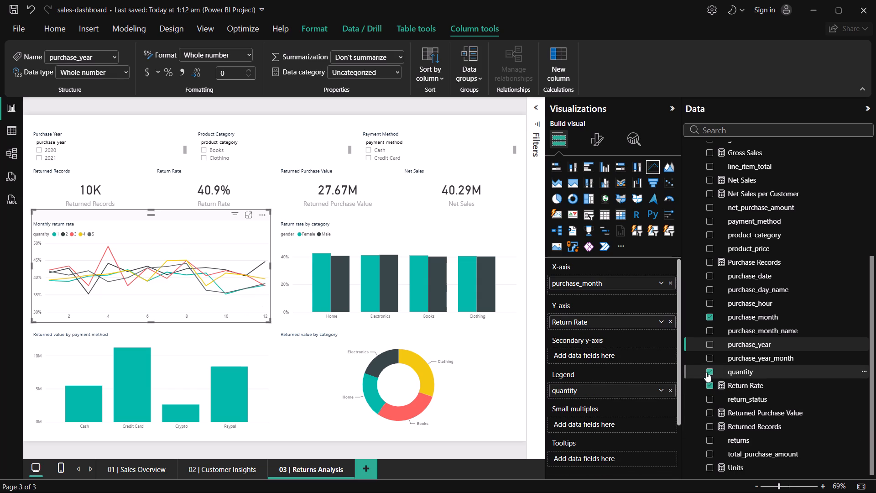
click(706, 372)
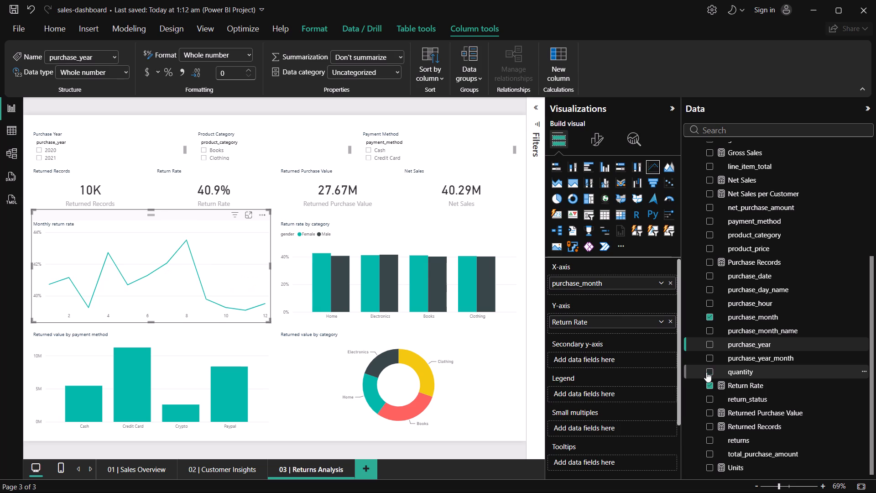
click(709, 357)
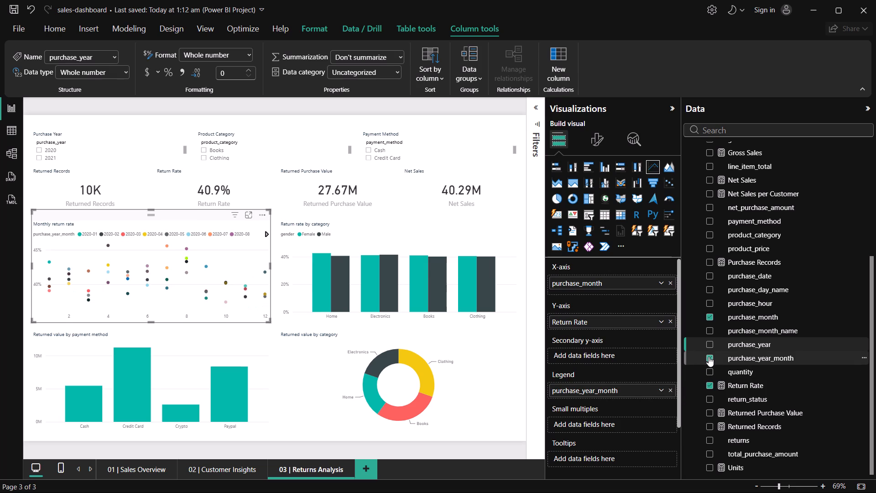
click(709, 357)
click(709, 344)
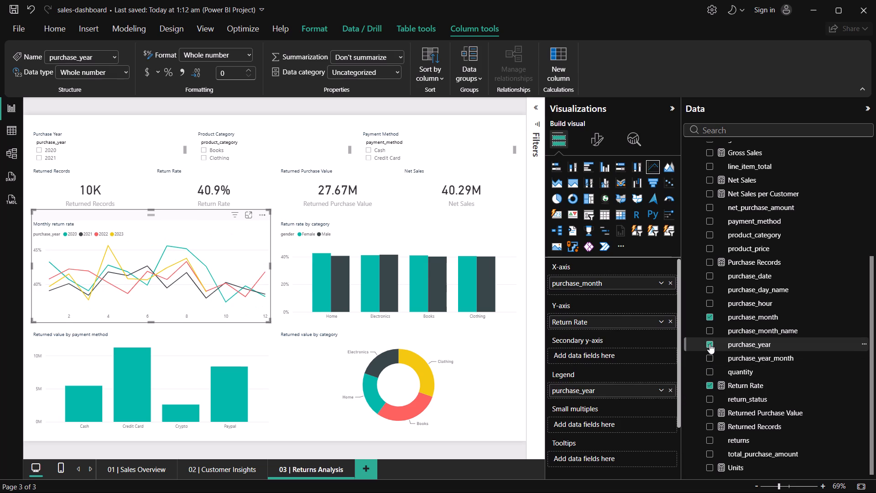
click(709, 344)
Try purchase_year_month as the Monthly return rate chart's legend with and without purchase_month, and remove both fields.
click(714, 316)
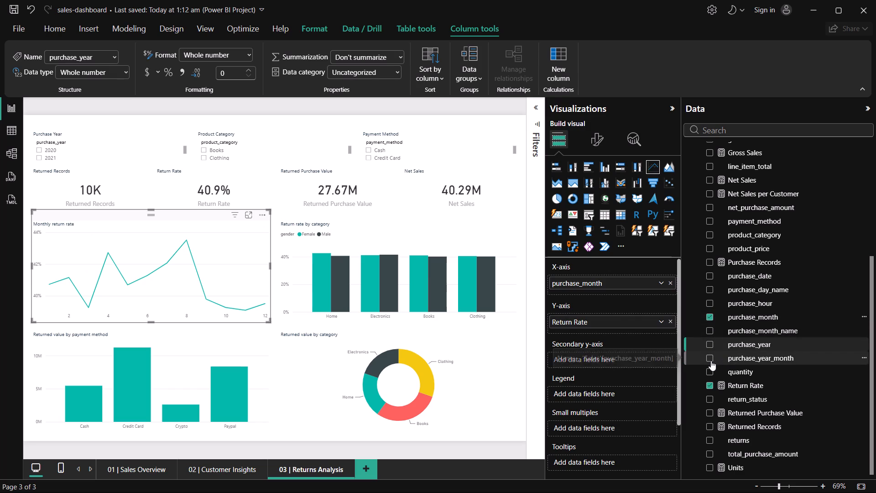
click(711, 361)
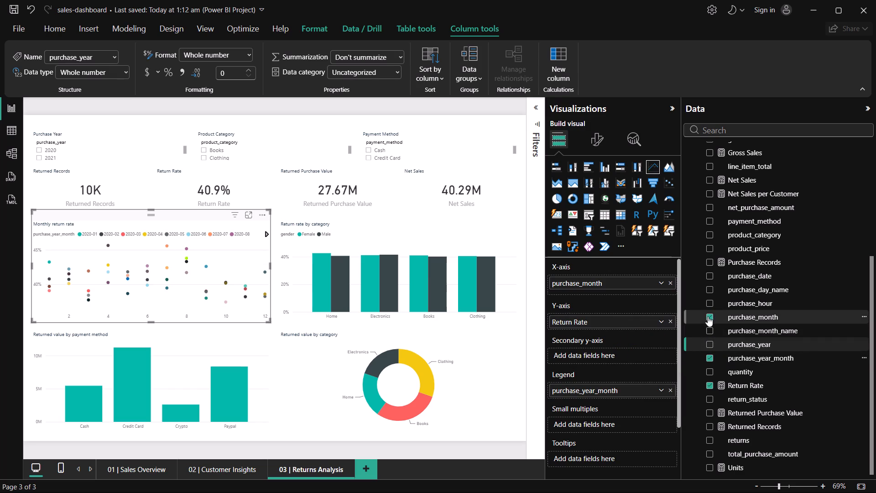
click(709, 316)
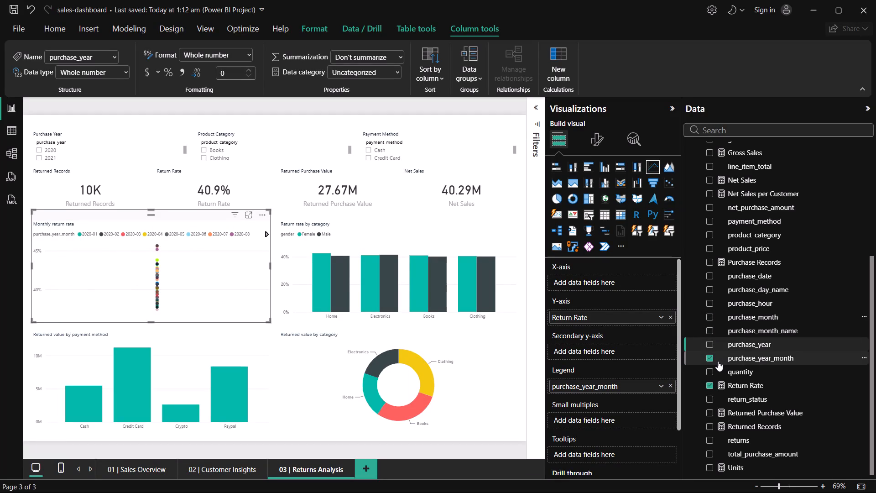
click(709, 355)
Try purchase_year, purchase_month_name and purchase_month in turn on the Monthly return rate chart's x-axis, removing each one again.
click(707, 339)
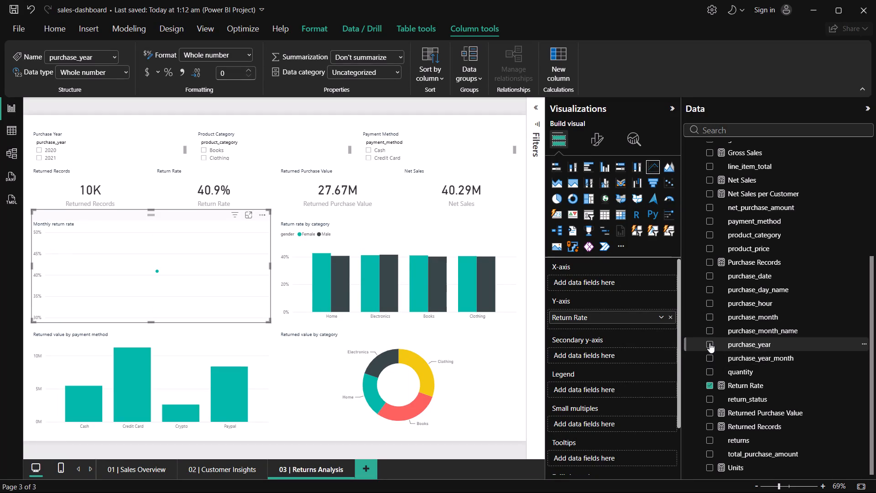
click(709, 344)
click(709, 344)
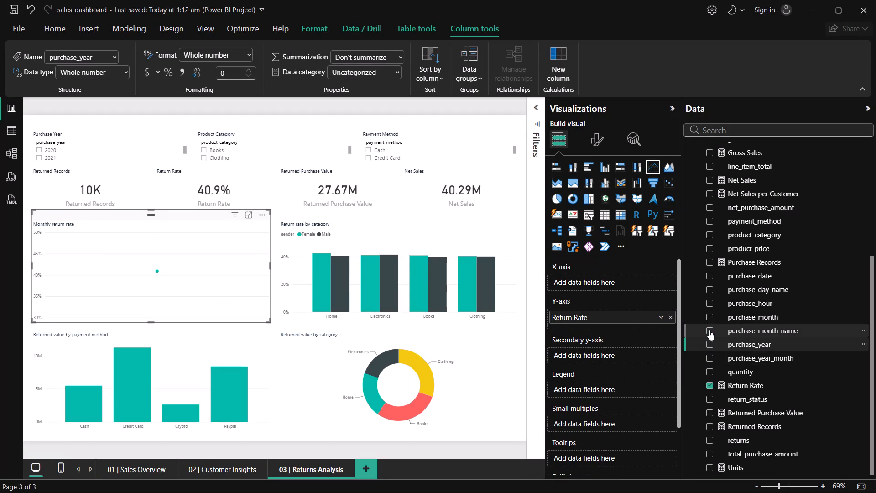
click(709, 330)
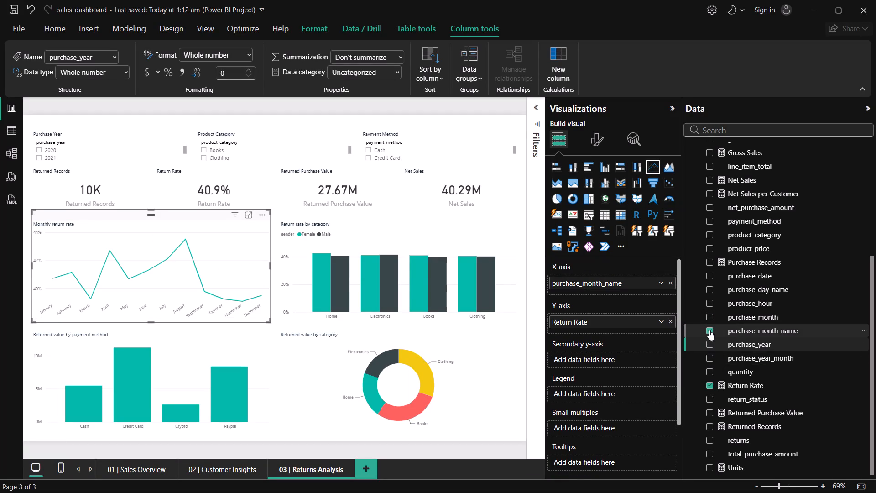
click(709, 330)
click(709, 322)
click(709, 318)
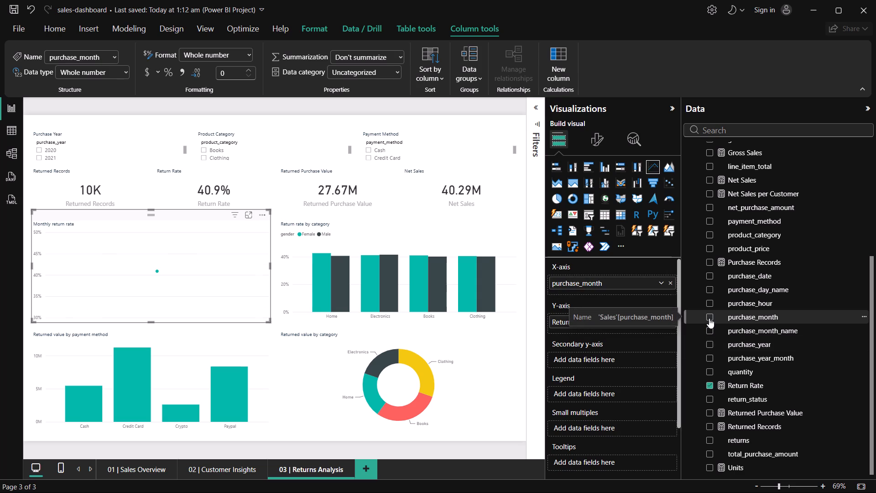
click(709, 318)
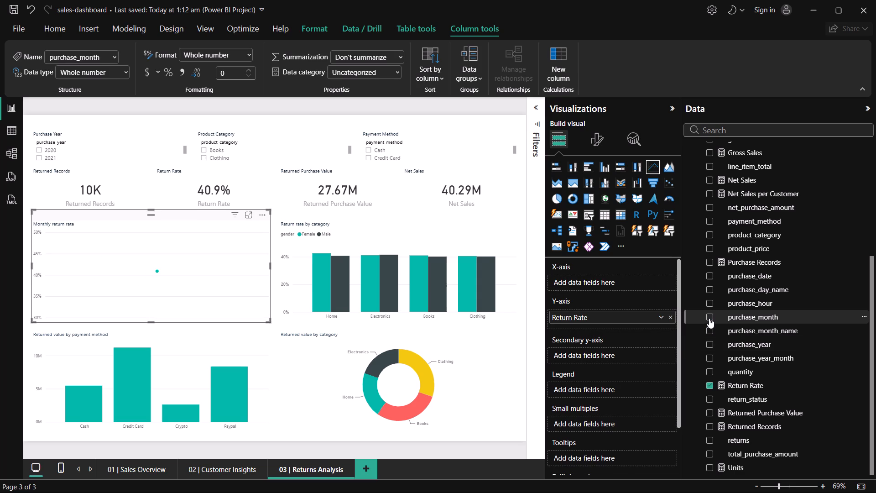
Put purchase_year_month on the Monthly return rate chart's x-axis.
click(711, 357)
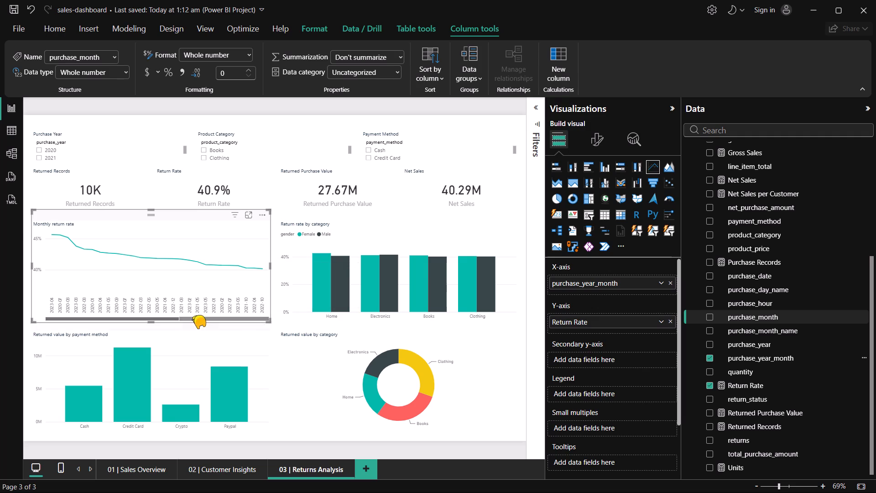
Shift the Monthly return rate chart slightly towards the Return rate by category chart and deselect it.
drag(194, 316, 202, 315)
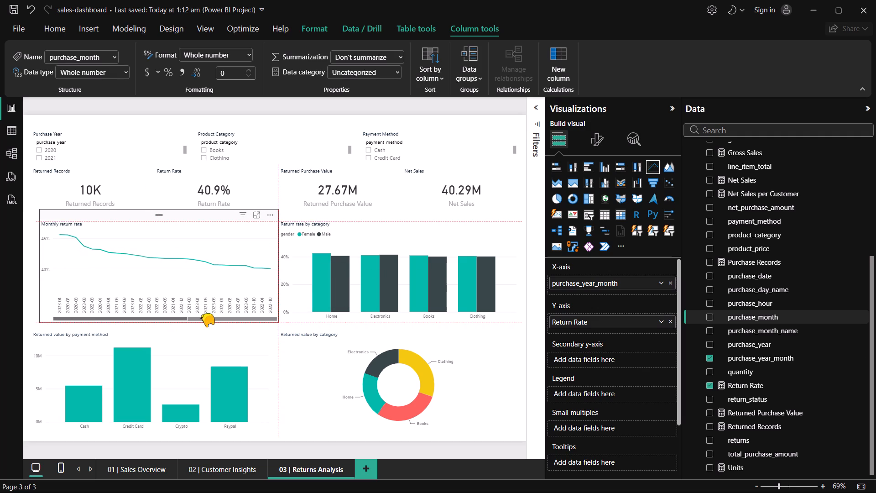
drag(202, 315, 200, 315)
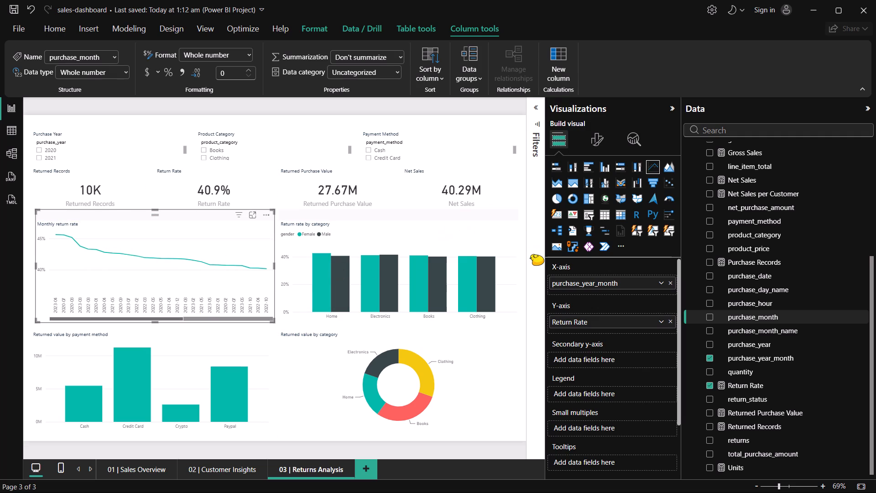
click(532, 255)
Filter the page with the Purchase Year slicer by 2021, by 2020, and finally by 2021 again to compare the monthly trend.
click(41, 156)
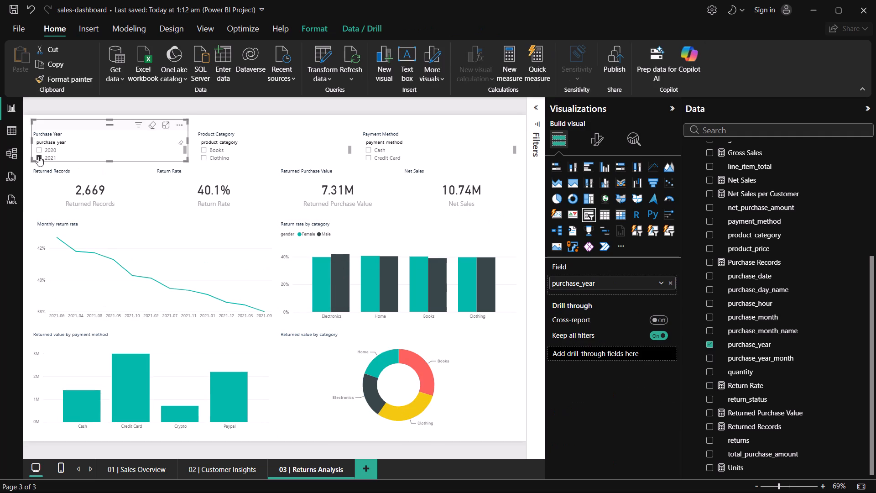
click(36, 144)
click(37, 152)
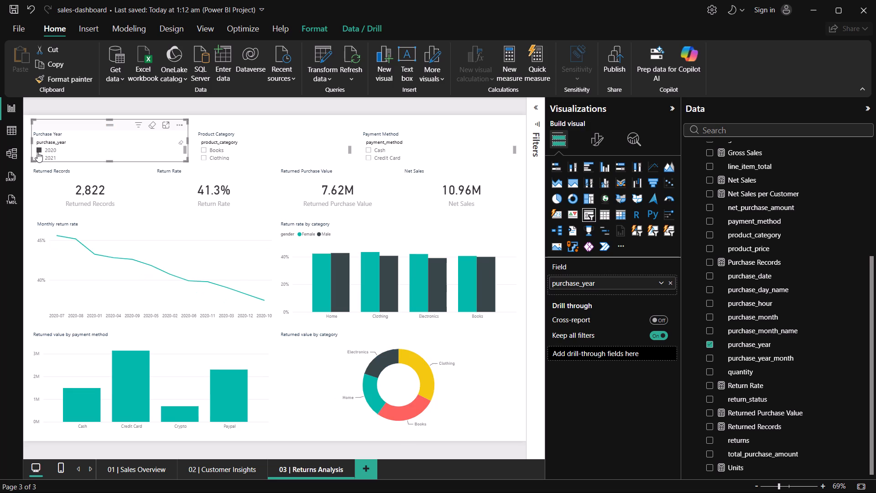
click(40, 161)
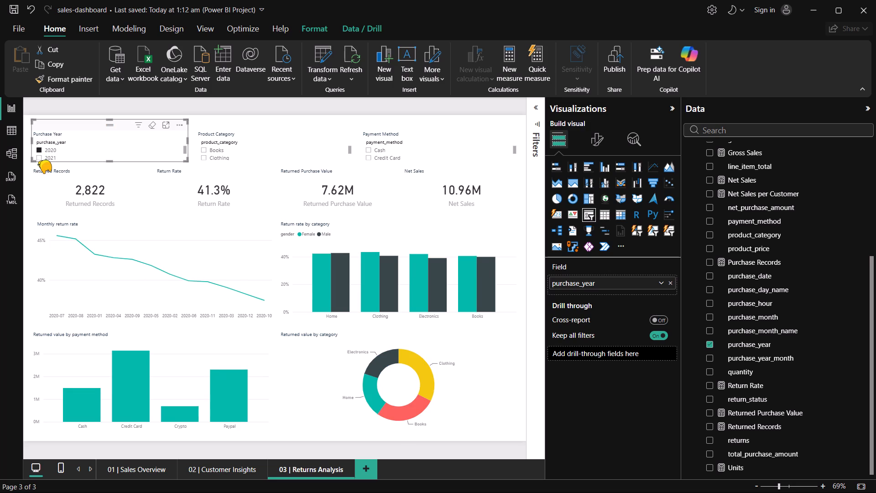
click(38, 158)
click(26, 200)
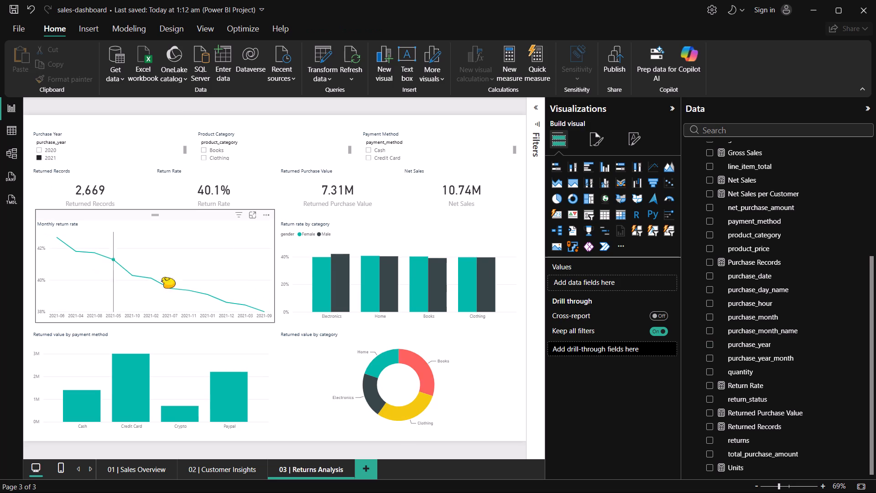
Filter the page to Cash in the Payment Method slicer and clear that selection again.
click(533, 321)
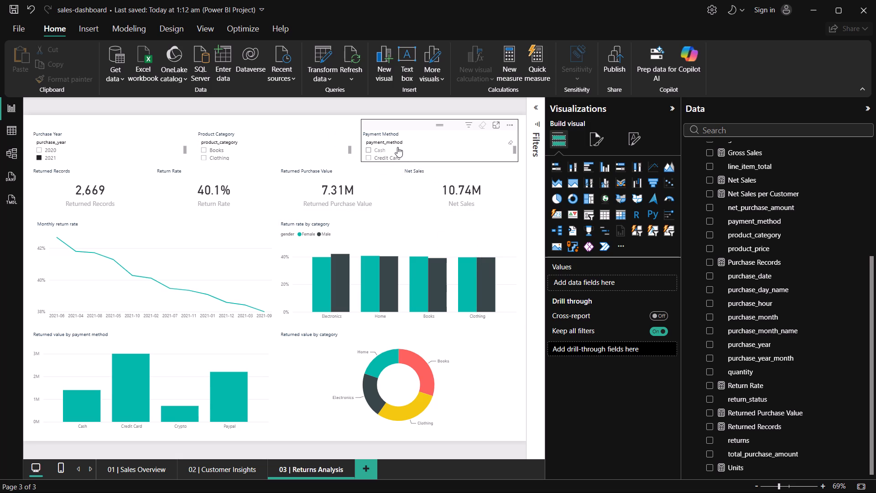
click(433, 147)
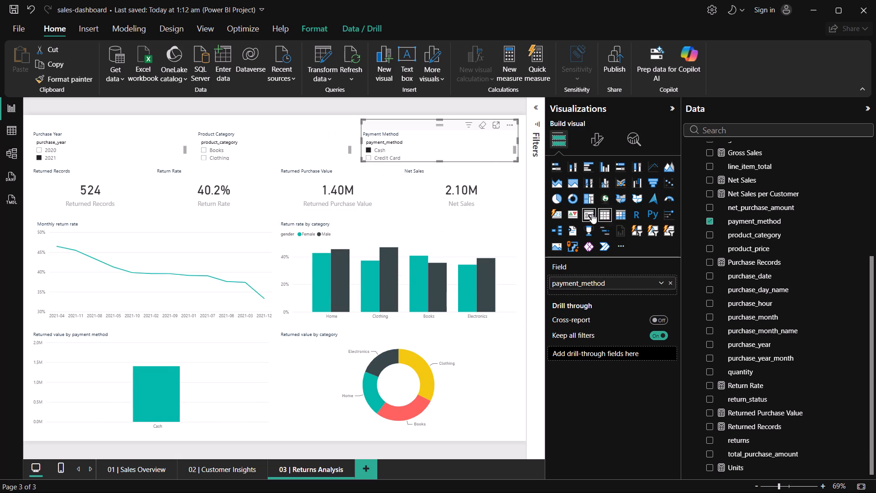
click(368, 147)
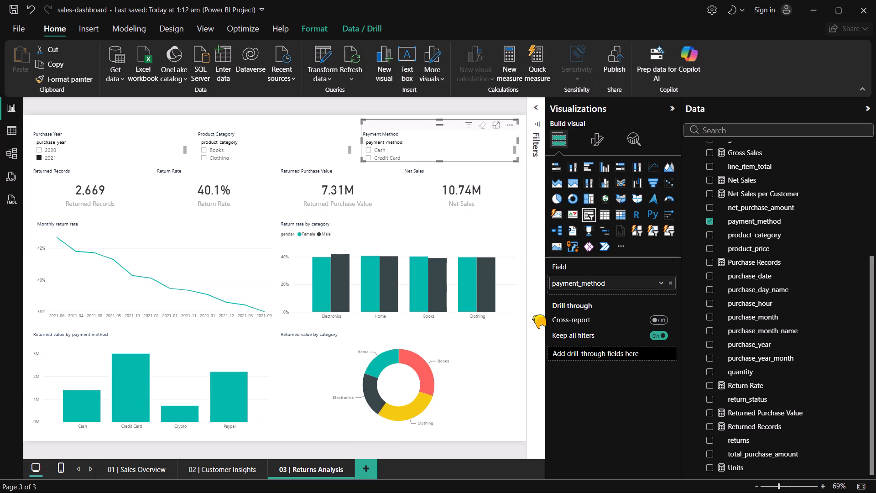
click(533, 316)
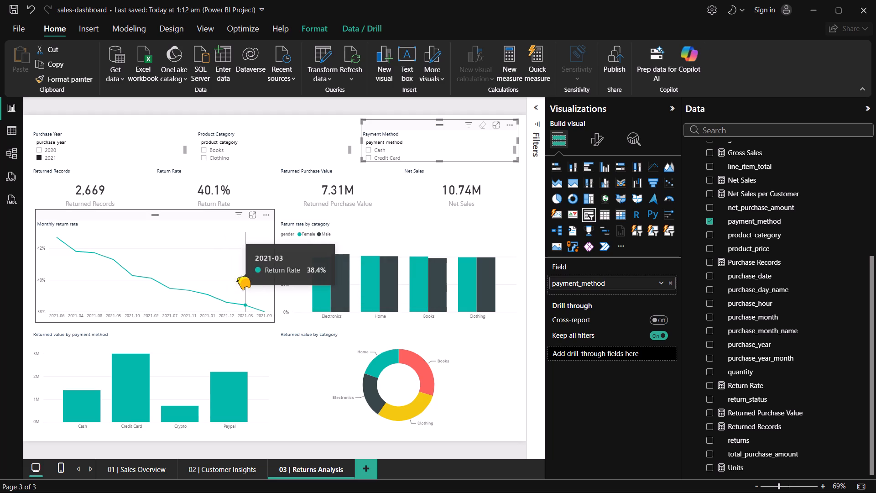
Clear the 2021 selection in the Returns Analysis page's Purchase Year slicer.
click(97, 277)
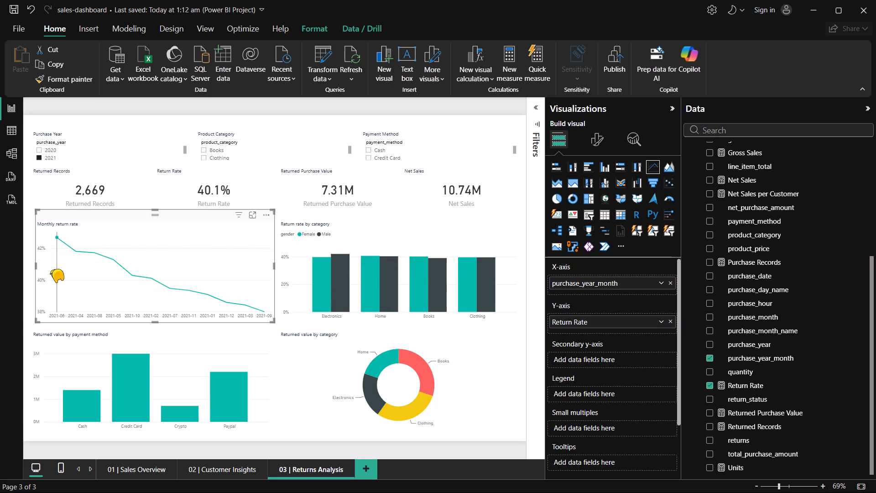
click(40, 157)
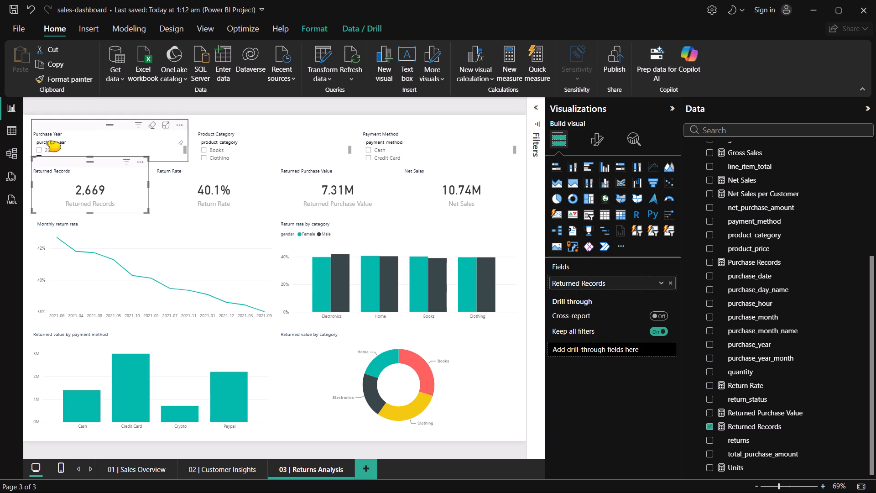
click(51, 138)
click(40, 157)
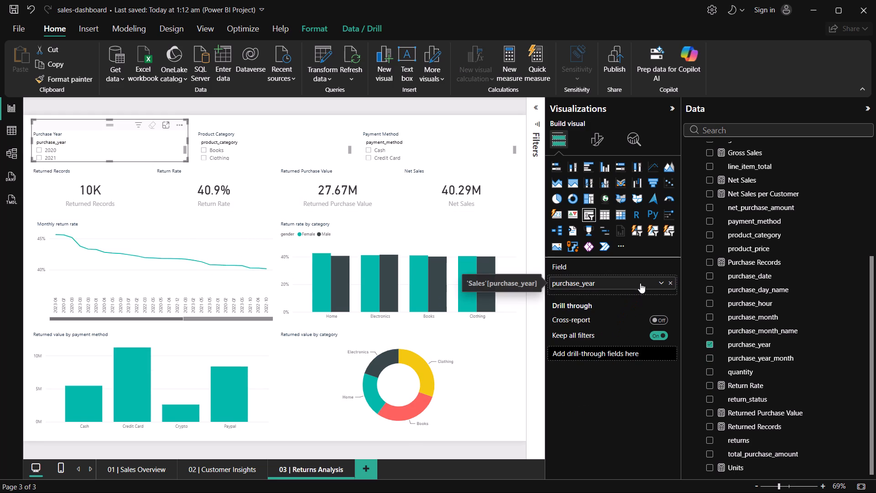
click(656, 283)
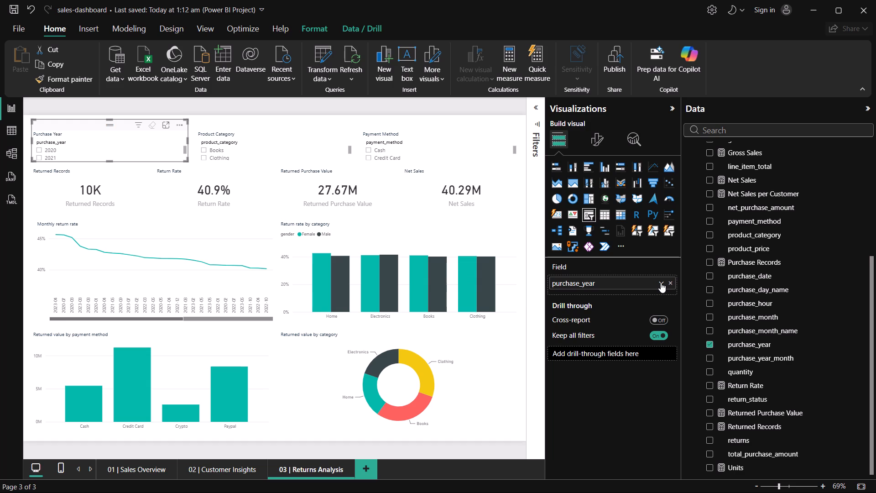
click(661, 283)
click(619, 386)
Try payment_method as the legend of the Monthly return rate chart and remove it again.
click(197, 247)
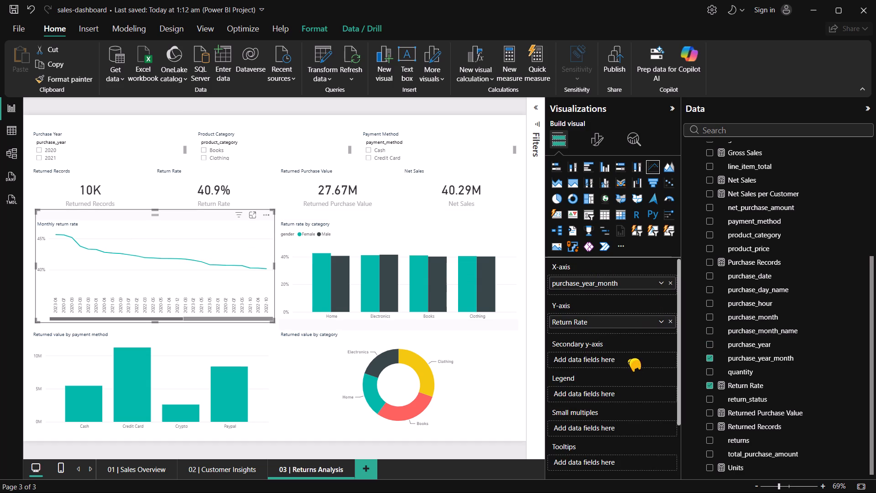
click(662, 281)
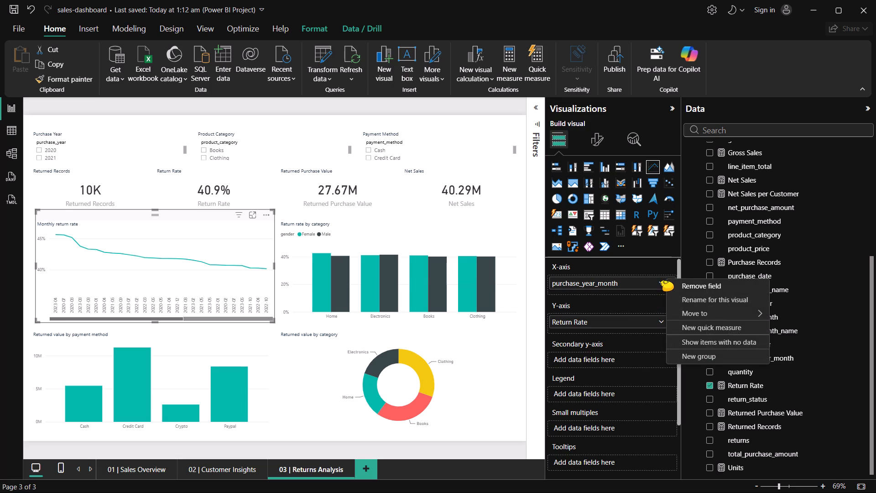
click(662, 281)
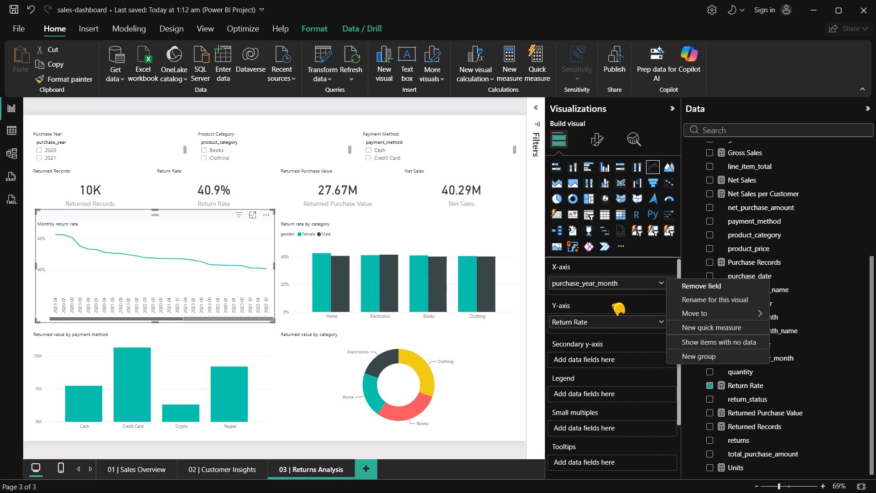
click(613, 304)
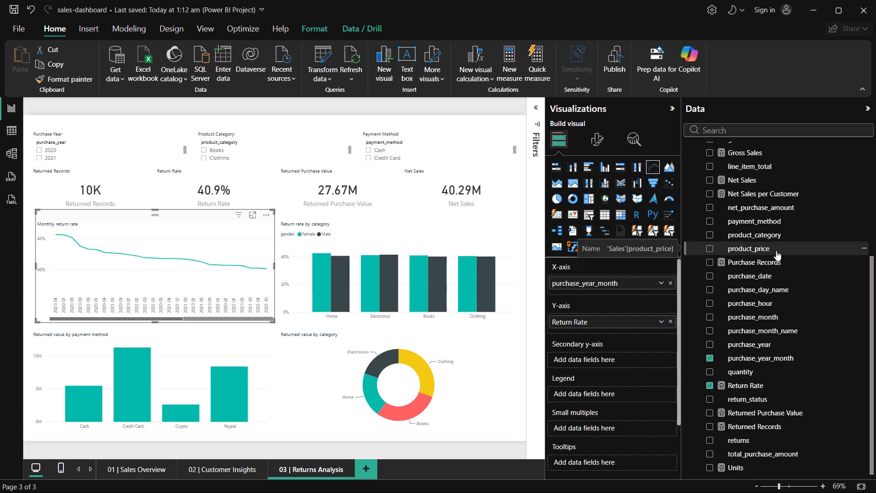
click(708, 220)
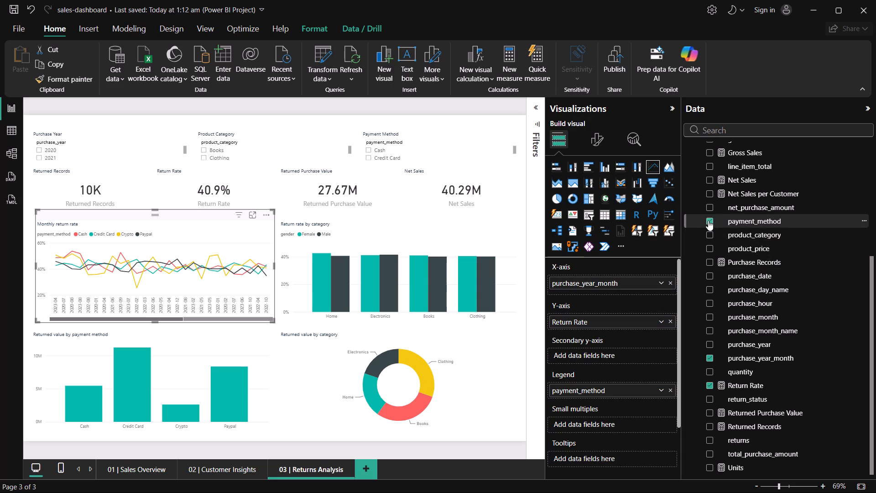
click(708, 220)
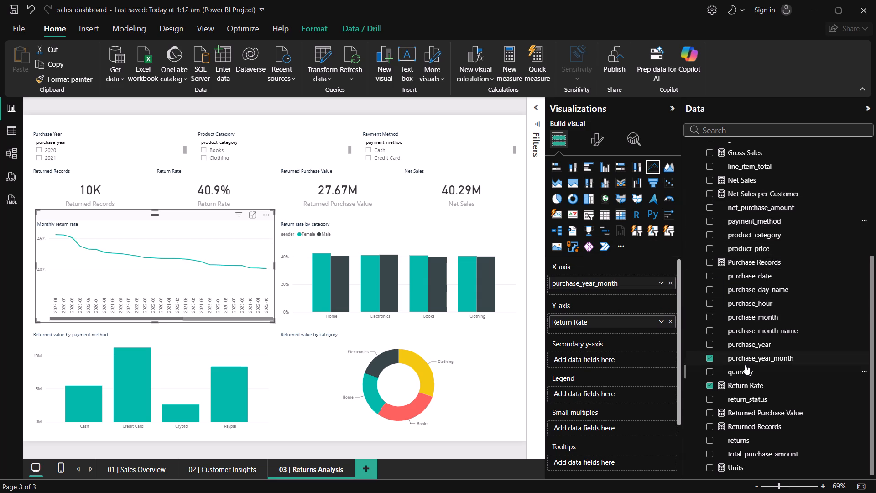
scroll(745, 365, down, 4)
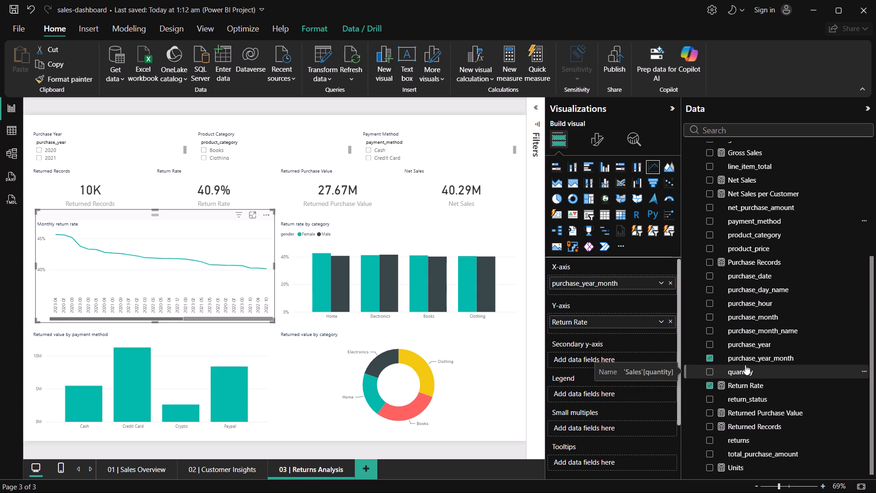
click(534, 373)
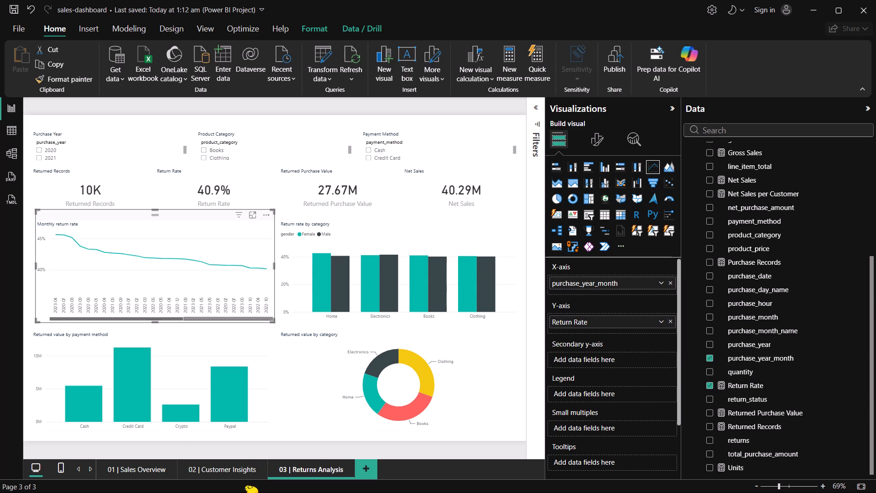
Review the Customer Insights, Sales Overview and Returns Analysis pages in turn to compare their charts and slicer selections.
click(214, 472)
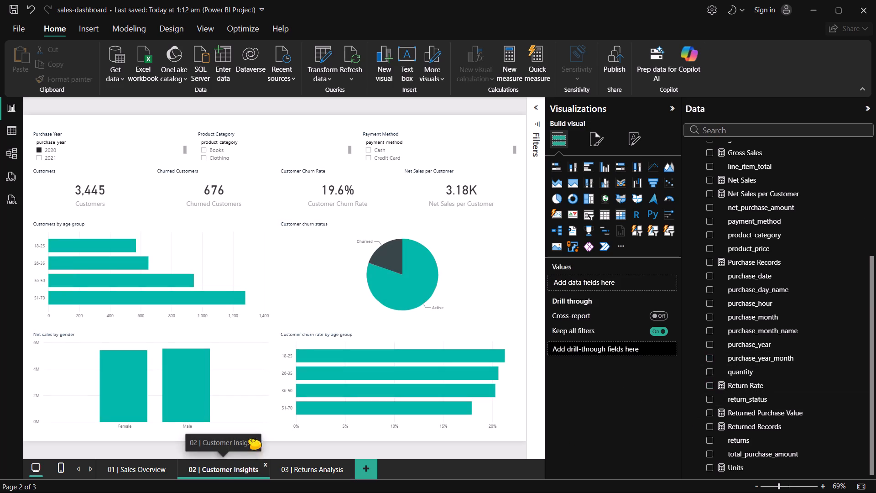
click(131, 467)
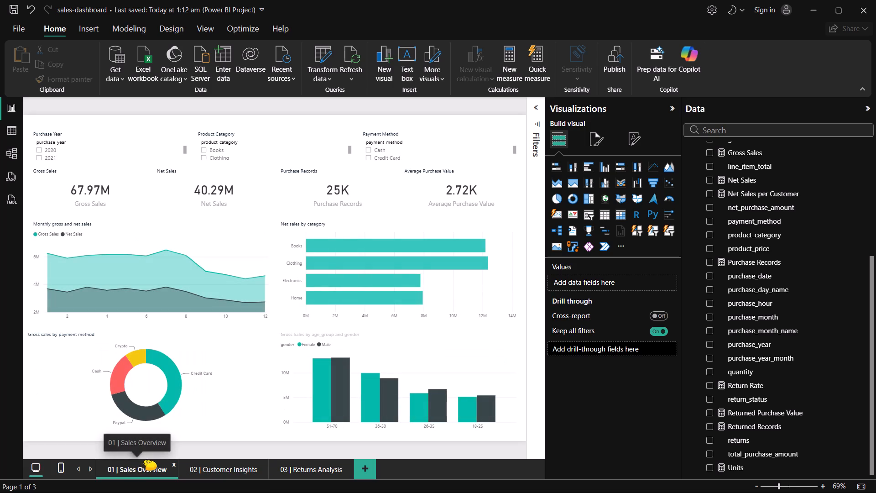
click(219, 473)
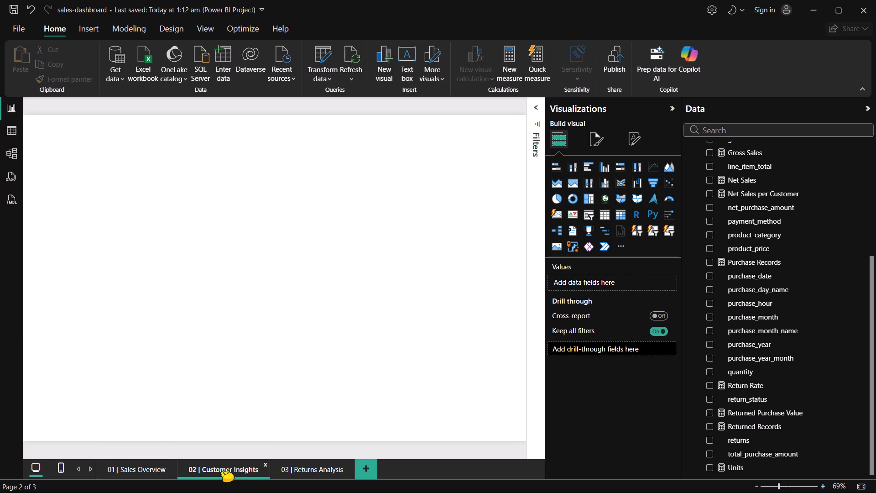
click(300, 470)
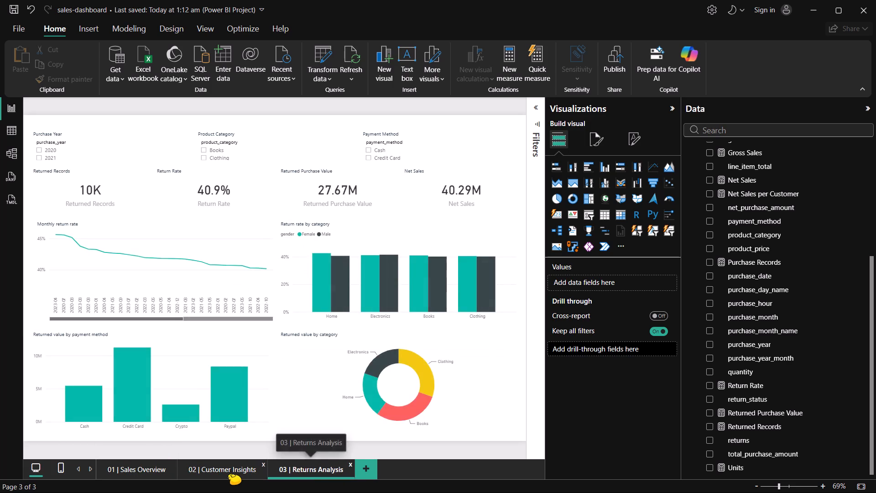
Clear the 2020 selection in the Customer Insights page's Purchase Year slicer.
click(224, 473)
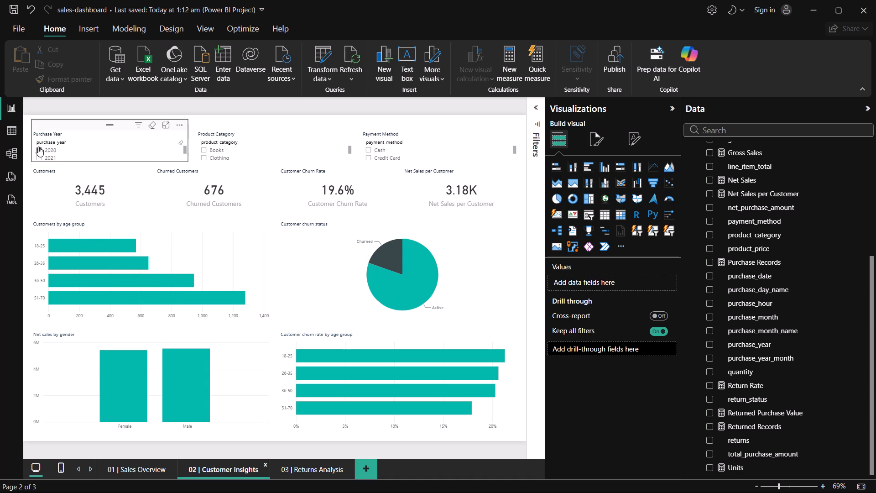
click(38, 147)
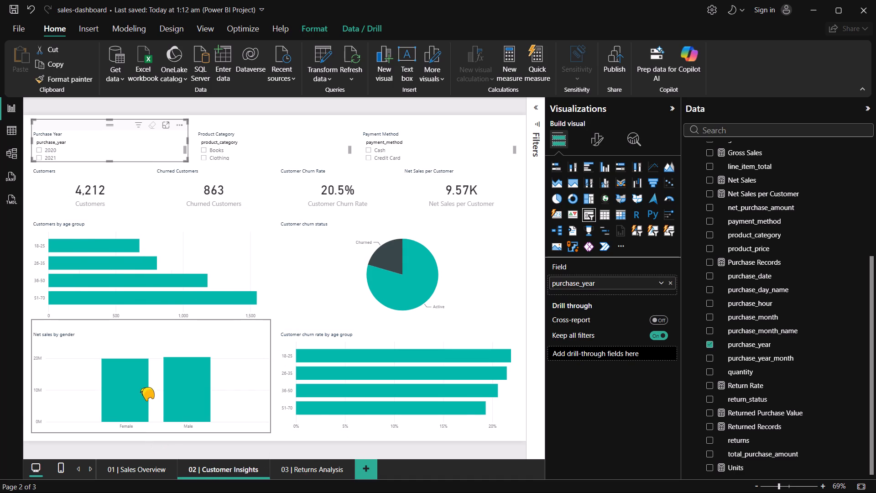
Cross-highlight the Customer Insights page by Female in the Net sales by gender chart.
click(125, 386)
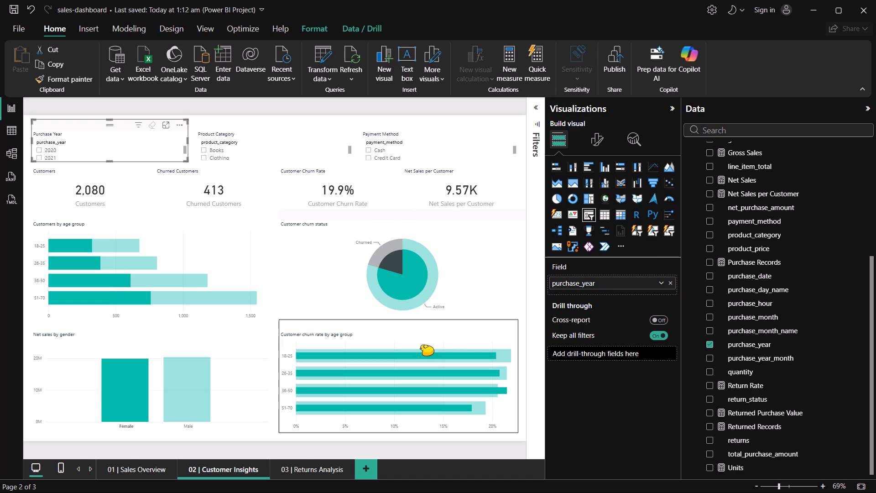
Set the font color of the Purchase Year slicer's values to dark slate grey.
click(594, 139)
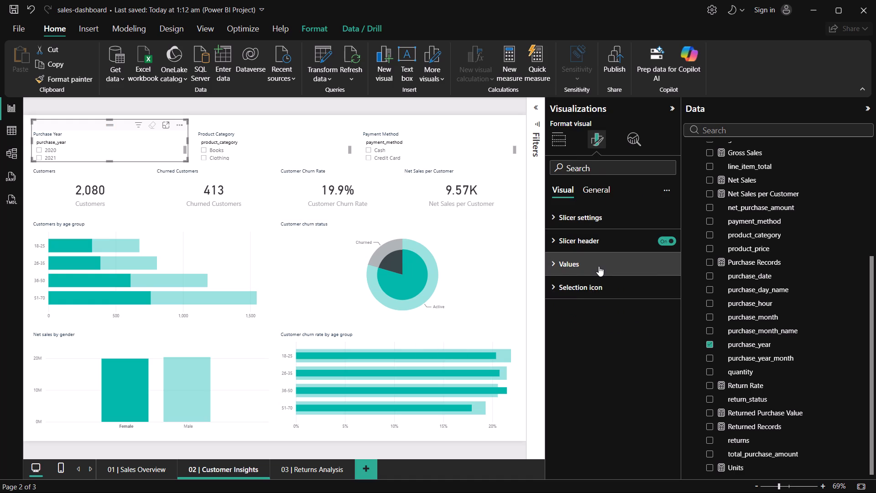
click(599, 266)
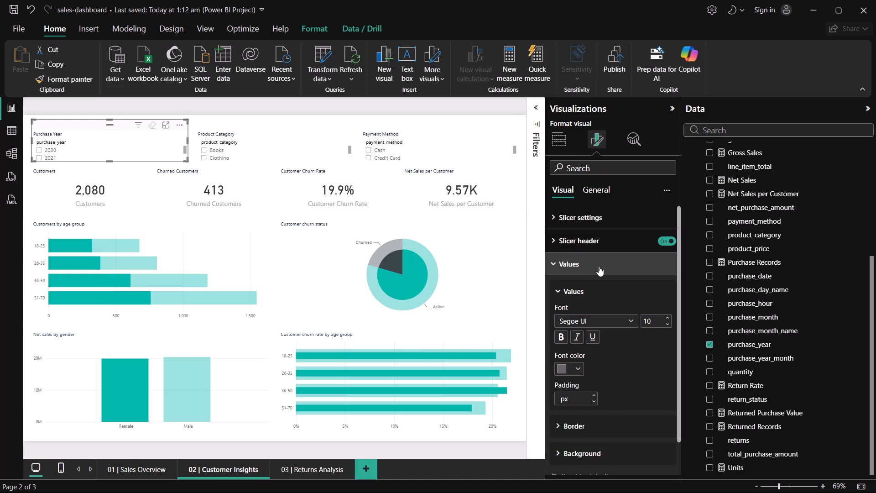
click(564, 367)
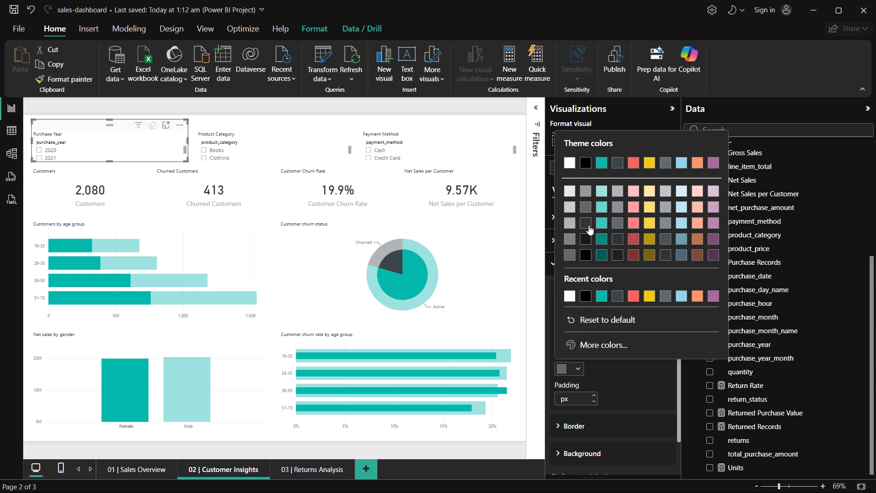
click(613, 296)
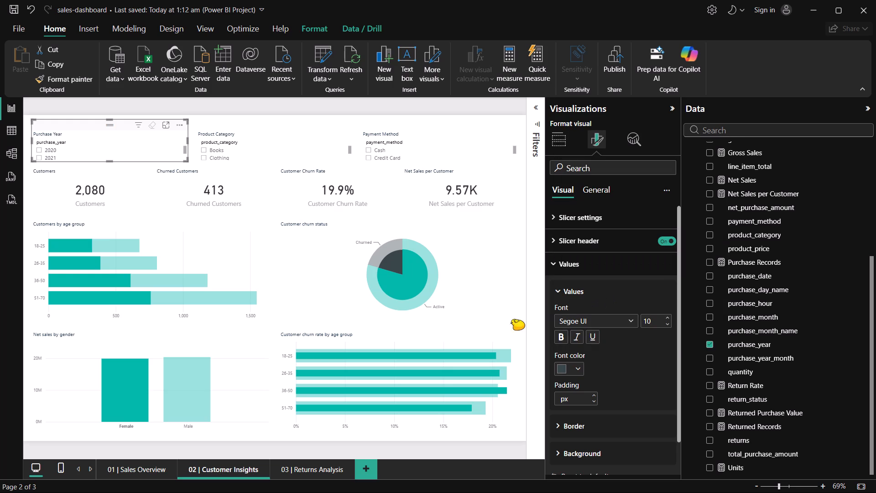
click(137, 389)
click(136, 384)
Examine the Purchase Year slicer's formatting options, including its slicer settings, values, selection icon and general properties.
scroll(614, 314, down, 2)
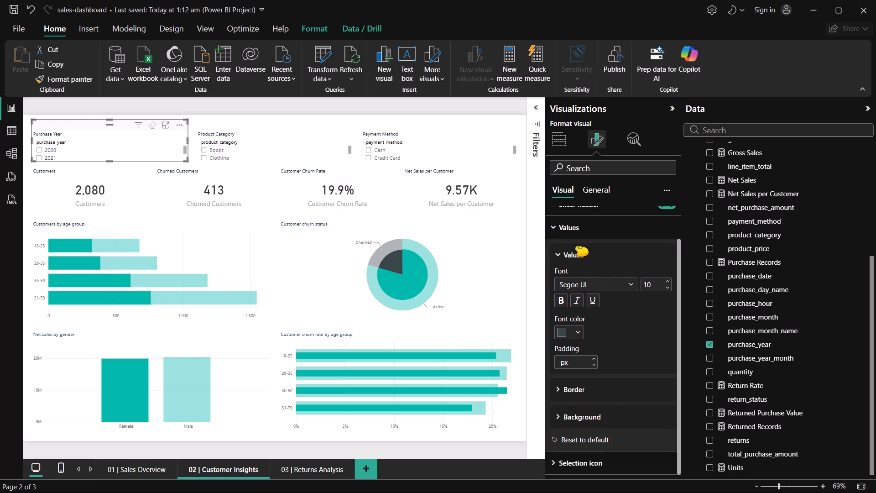
click(574, 225)
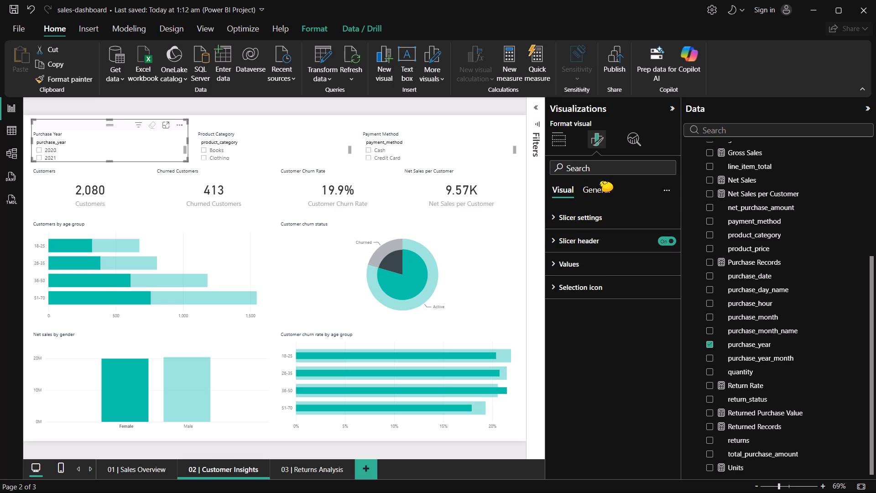
click(589, 193)
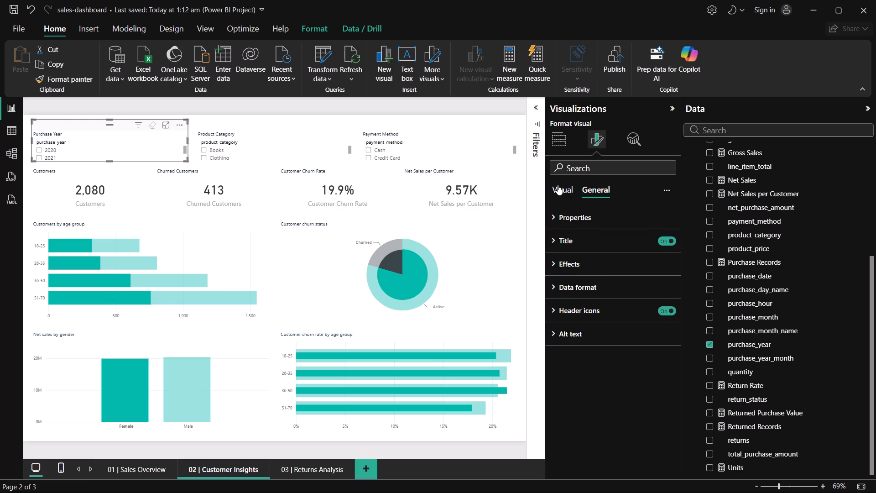
click(557, 185)
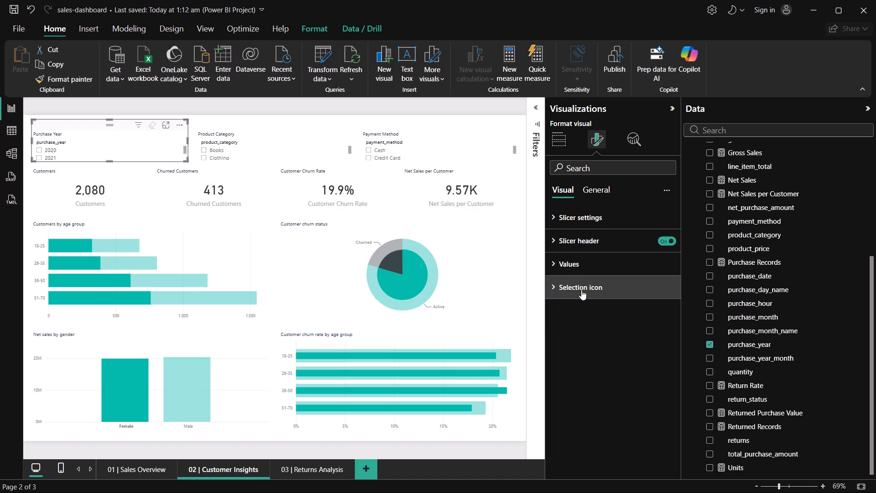
click(589, 295)
click(585, 286)
click(587, 218)
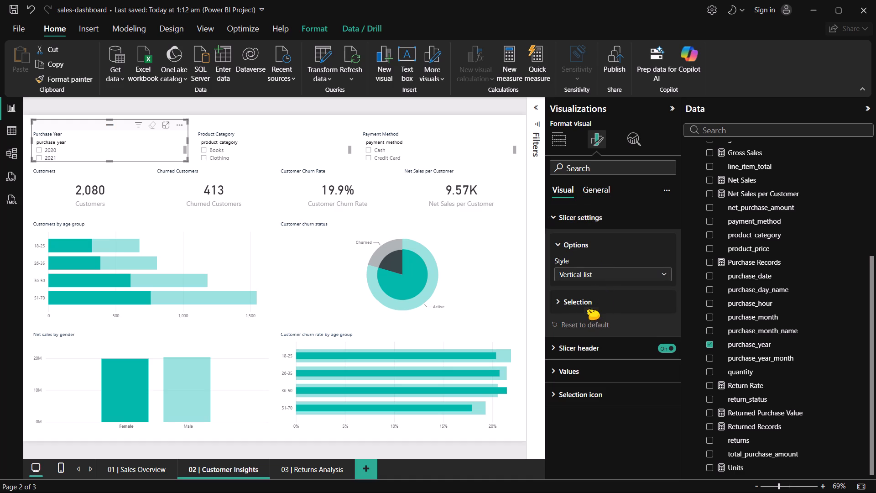
click(590, 367)
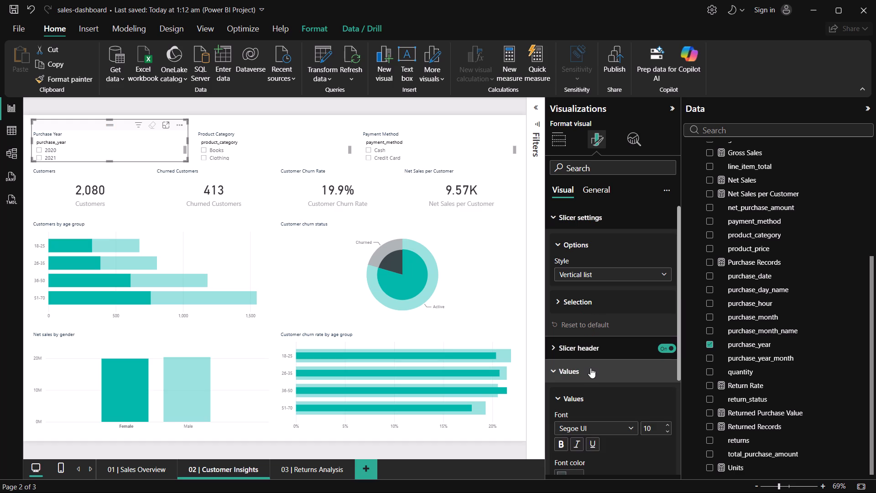
scroll(590, 365, down, 3)
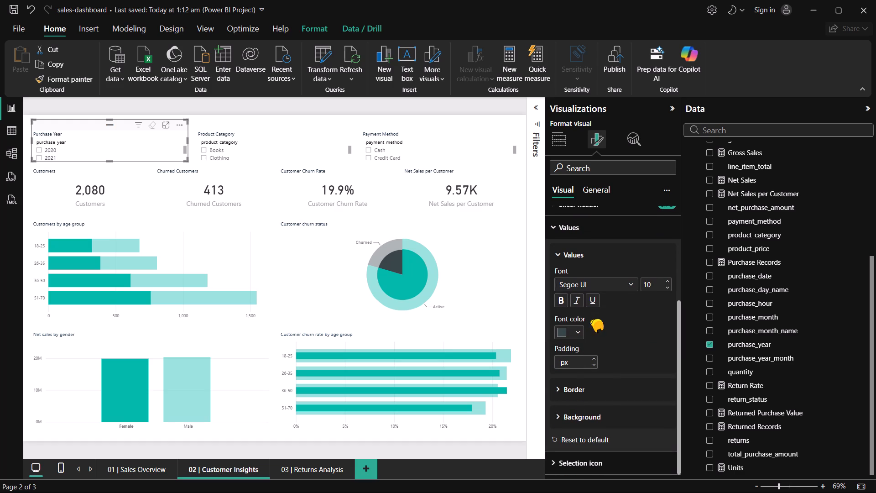
scroll(595, 319, down, 3)
scroll(586, 396, down, 2)
click(592, 462)
scroll(602, 378, down, 8)
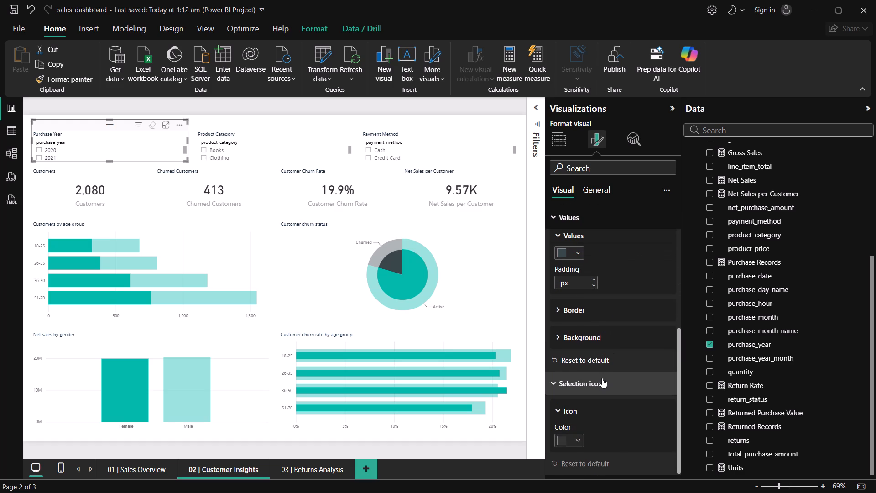
scroll(602, 378, down, 2)
scroll(591, 417, down, 6)
scroll(599, 299, up, 11)
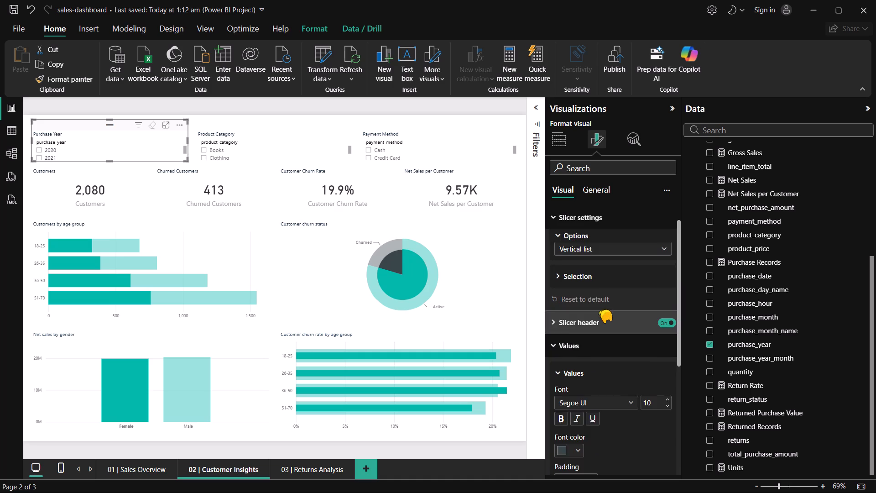
scroll(600, 311, up, 1)
Set the Male column's color to dark slate grey in the Customer Insights page's Net sales by gender chart.
click(244, 384)
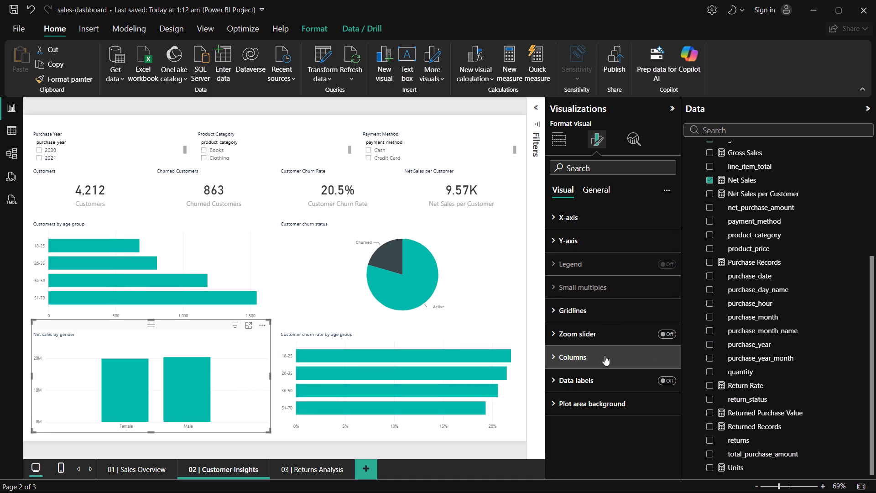
click(605, 356)
scroll(605, 356, down, 4)
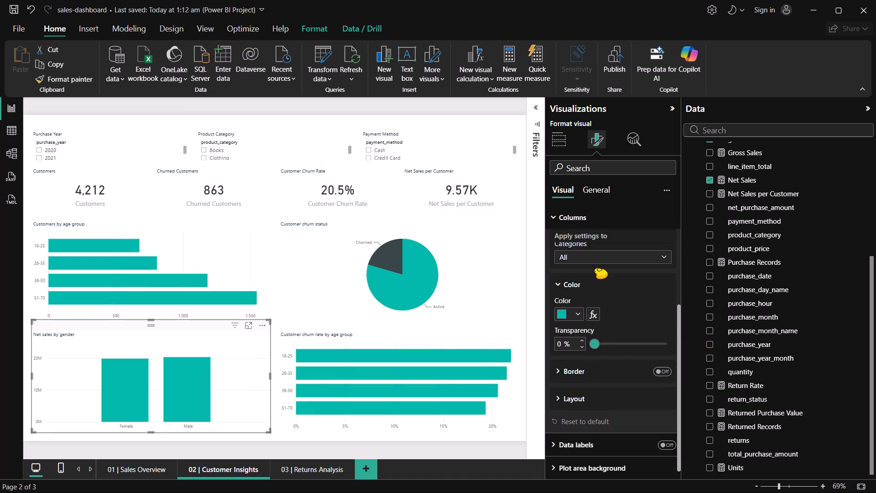
click(598, 247)
click(585, 290)
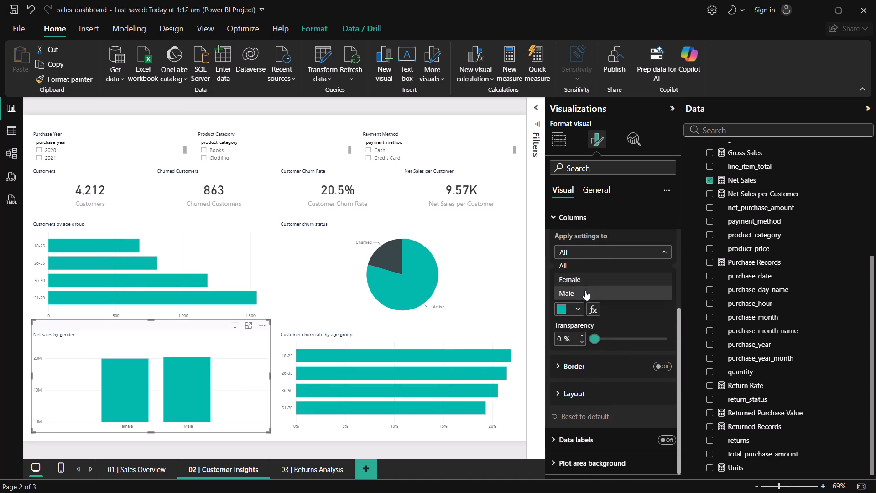
click(579, 307)
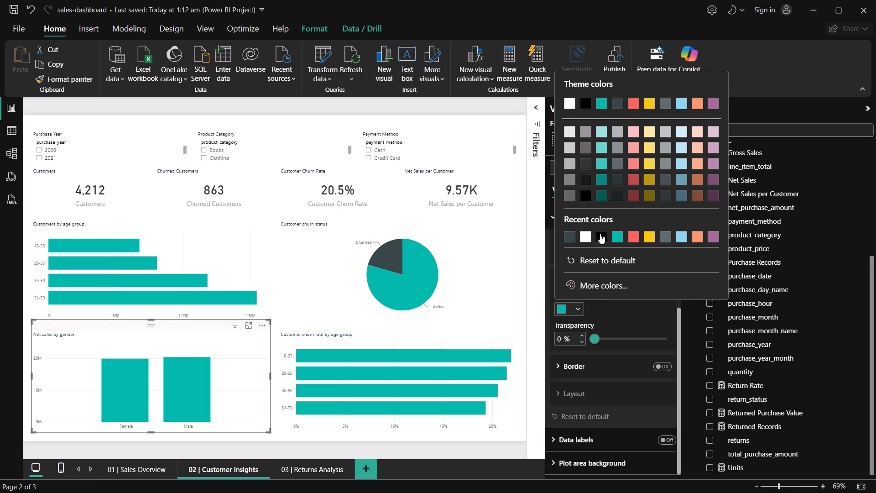
click(566, 236)
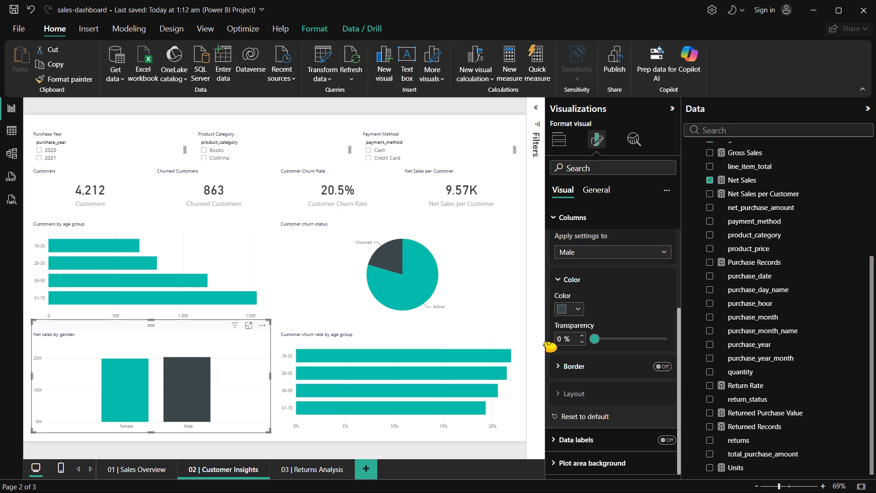
click(617, 292)
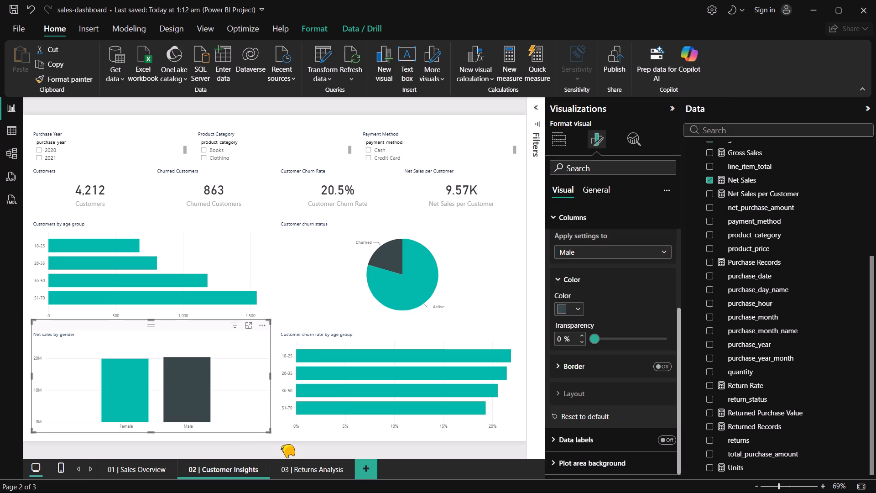
click(283, 449)
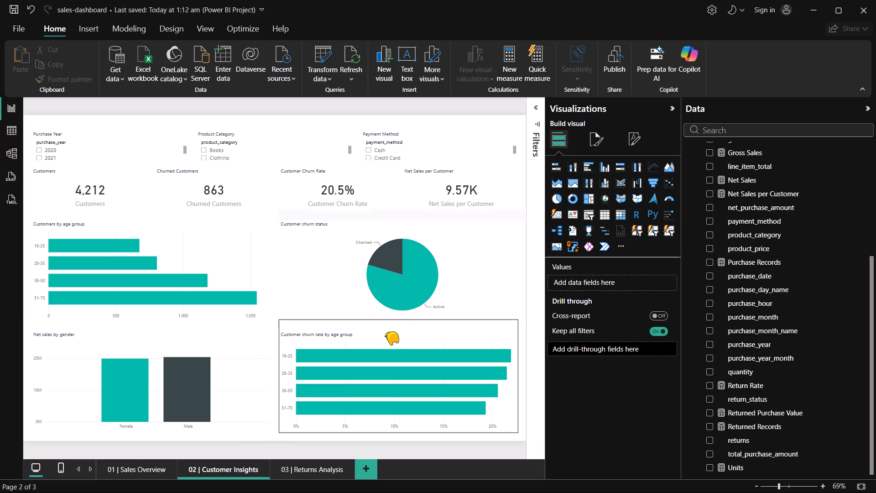
Review the Returns Analysis, Sales Overview and Customer Insights pages in turn, collapsing the data fields list to enlarge the canvas.
click(301, 471)
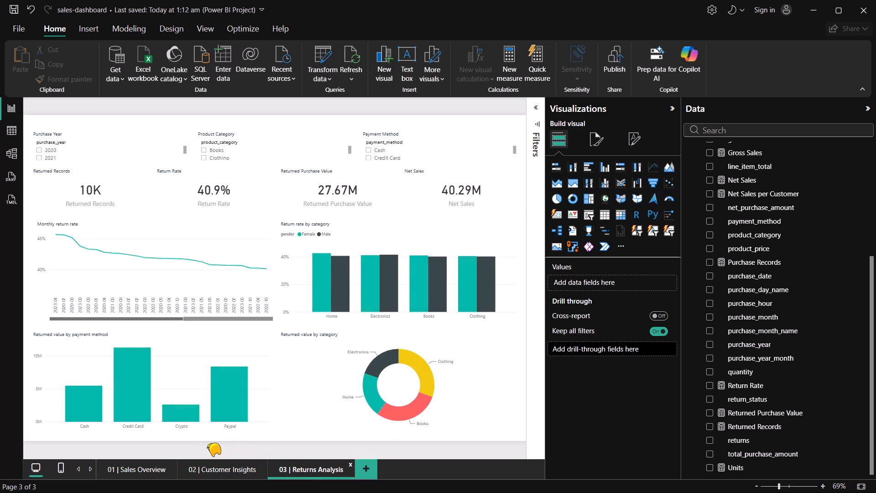
click(136, 468)
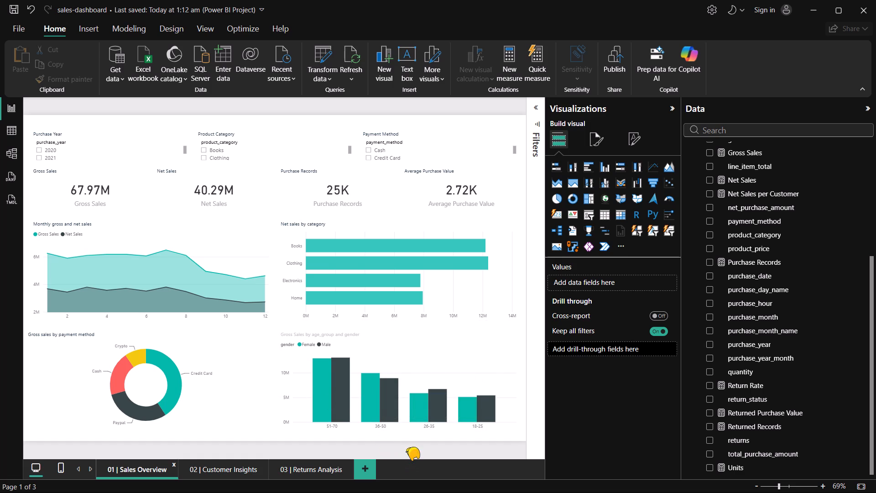
click(866, 104)
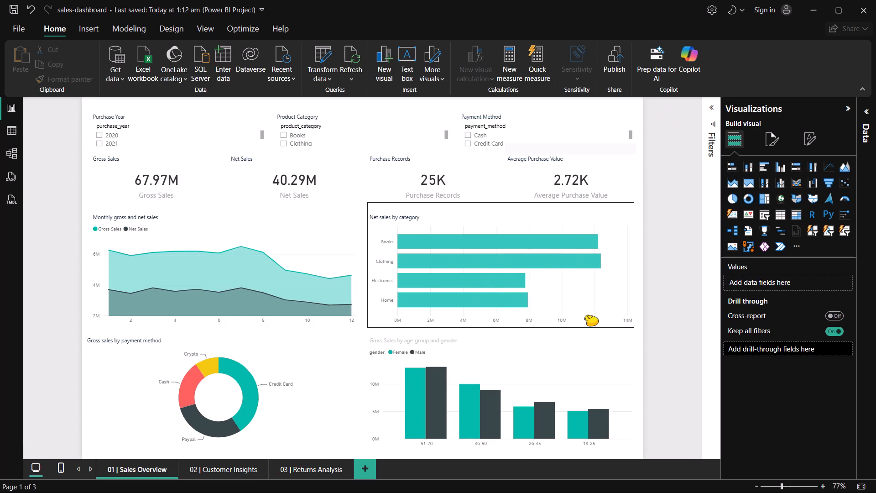
key(Right)
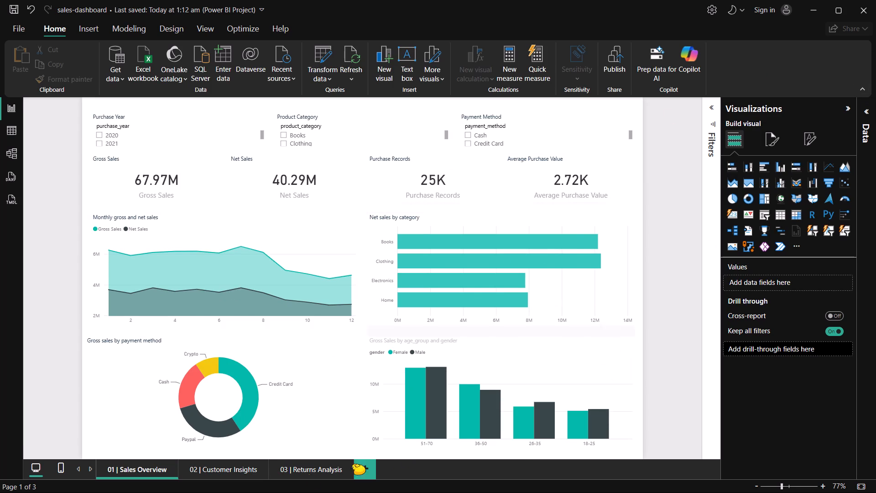
click(203, 465)
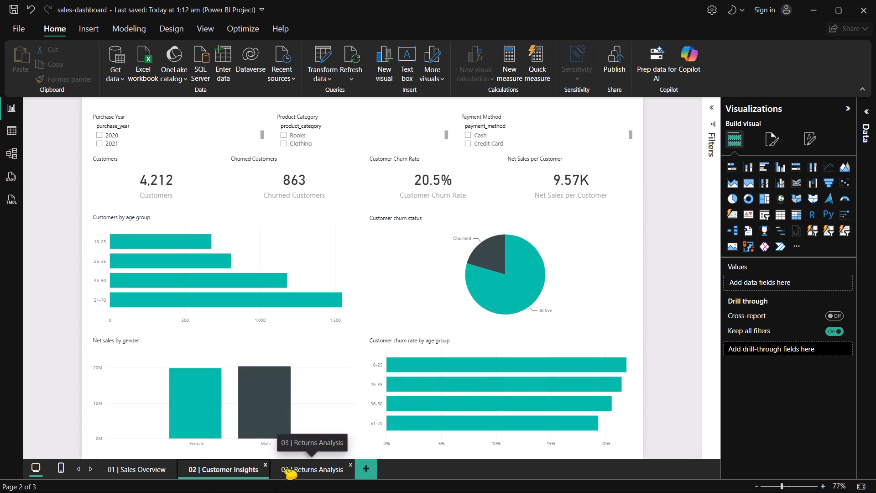
click(291, 468)
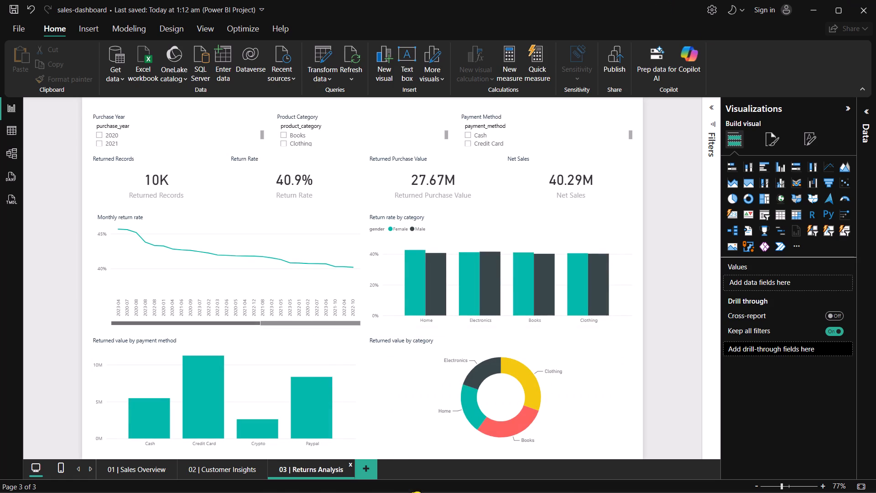
Save the sales-dashboard project and close its report window.
click(16, 27)
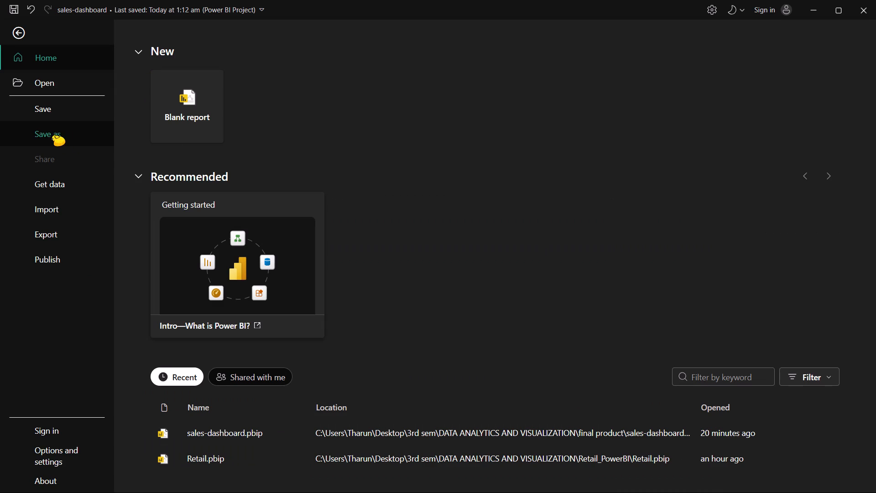
click(50, 119)
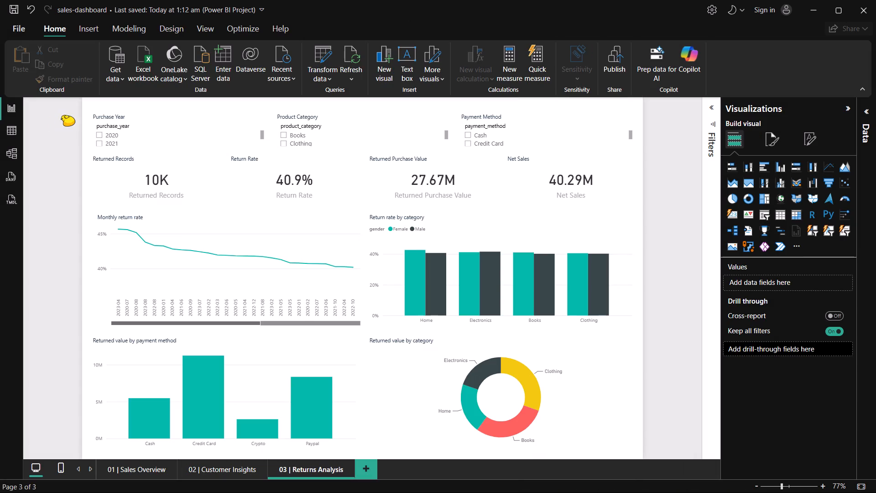
click(870, 3)
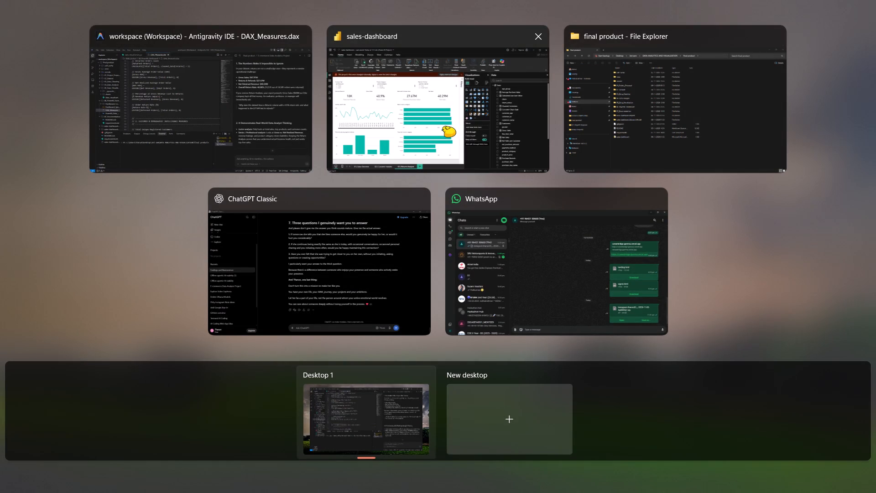
Close the other open sales-dashboard window, which has outdated horizontal bar charts on Returns Analysis, without saving its changes.
click(541, 32)
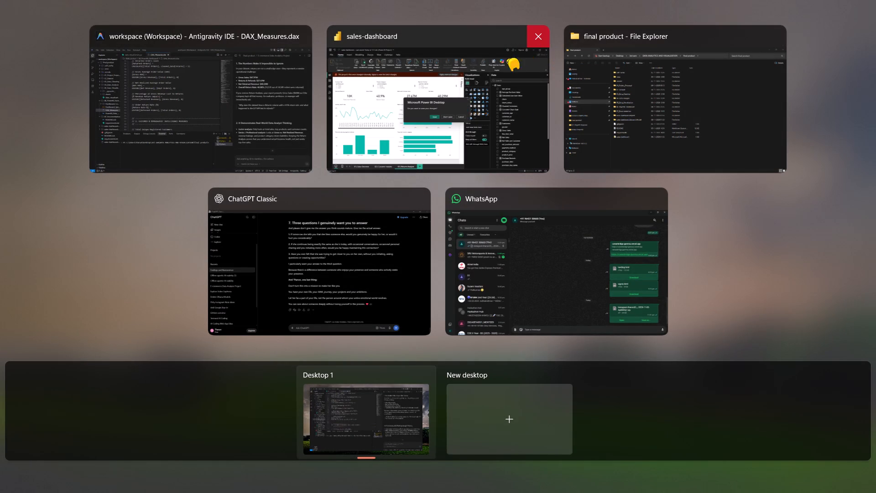
click(461, 95)
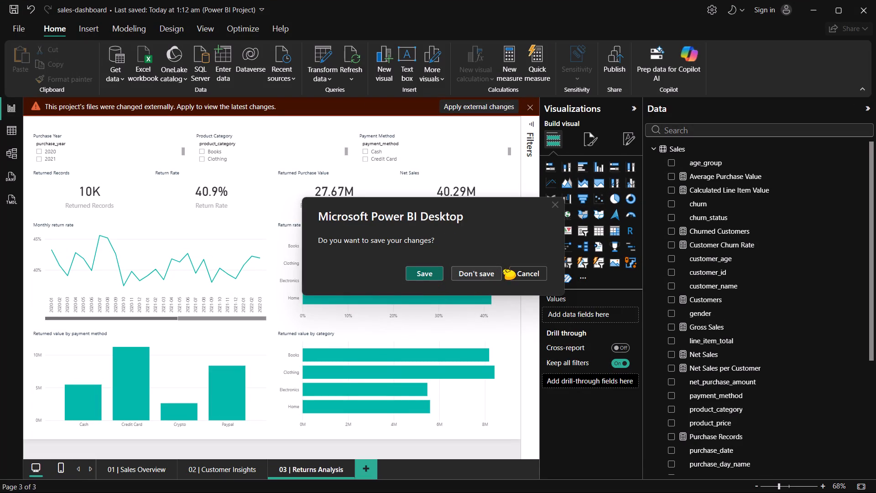
click(483, 272)
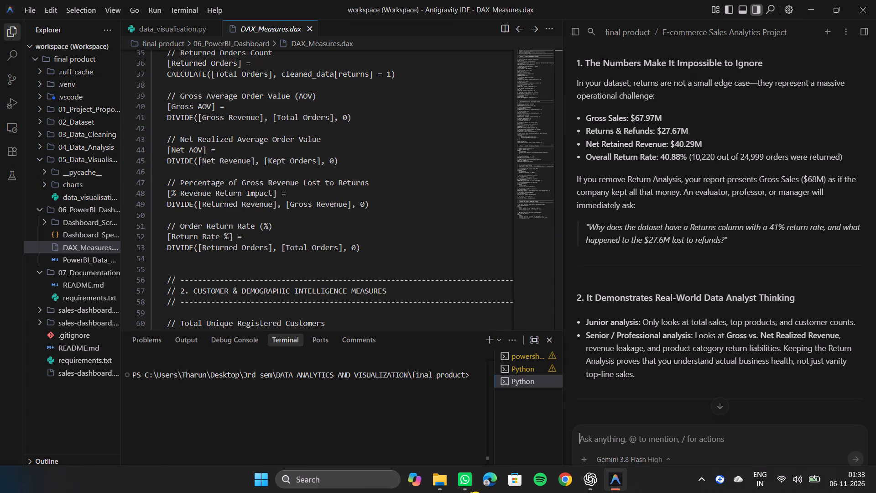
Switch to File Explorer and open the sales-dashboard project file from the final product folder.
click(433, 491)
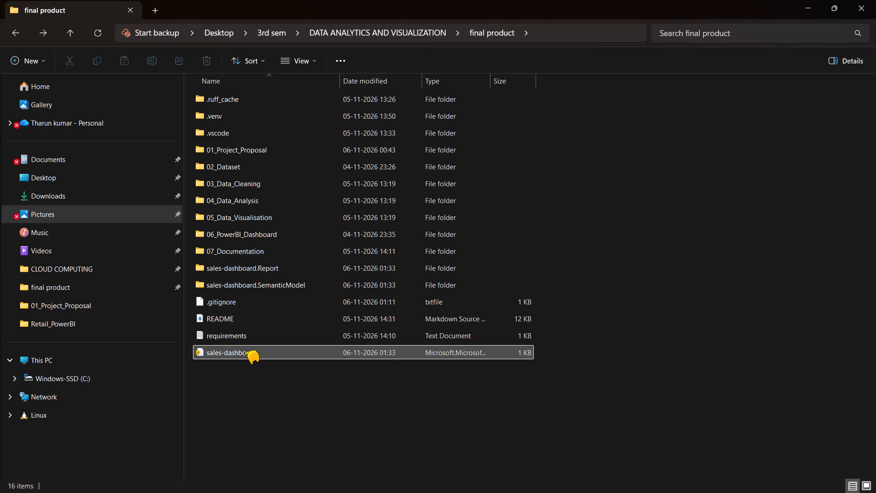
double_click(247, 351)
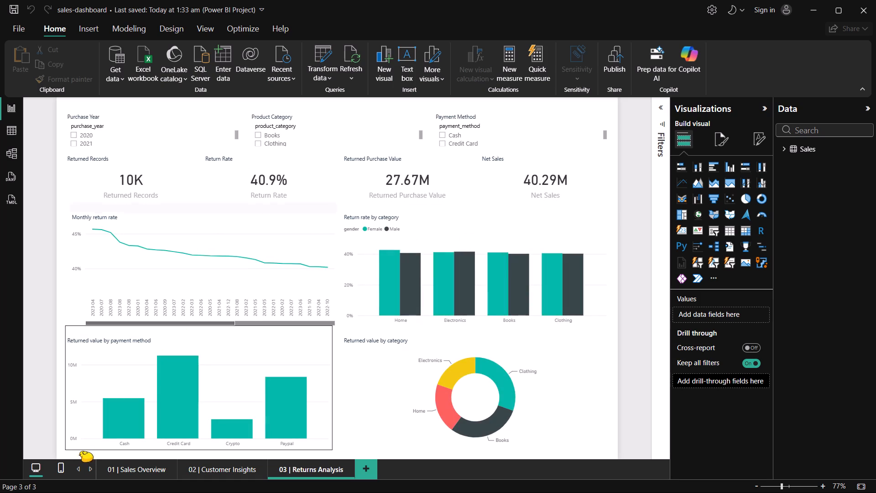
Review the reopened report's Sales Overview, Customer Insights and Returns Analysis pages, comparing their chart types and colors.
click(144, 474)
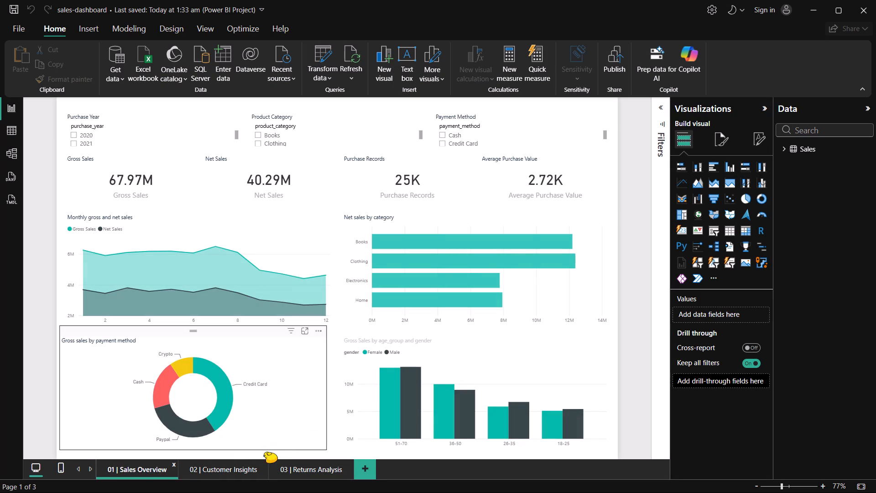
click(223, 471)
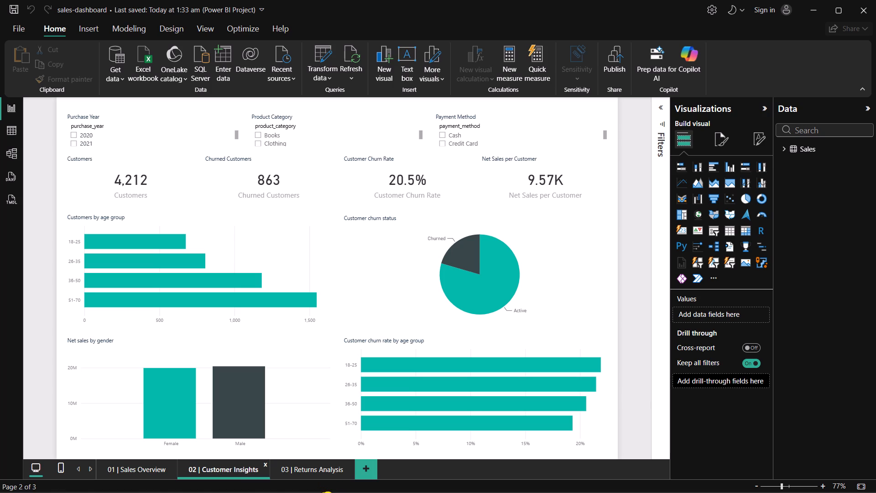
click(317, 468)
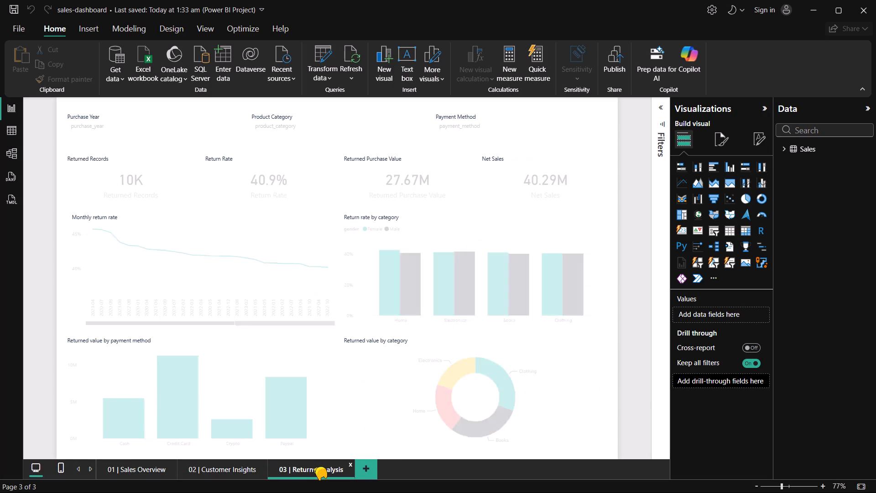
click(136, 466)
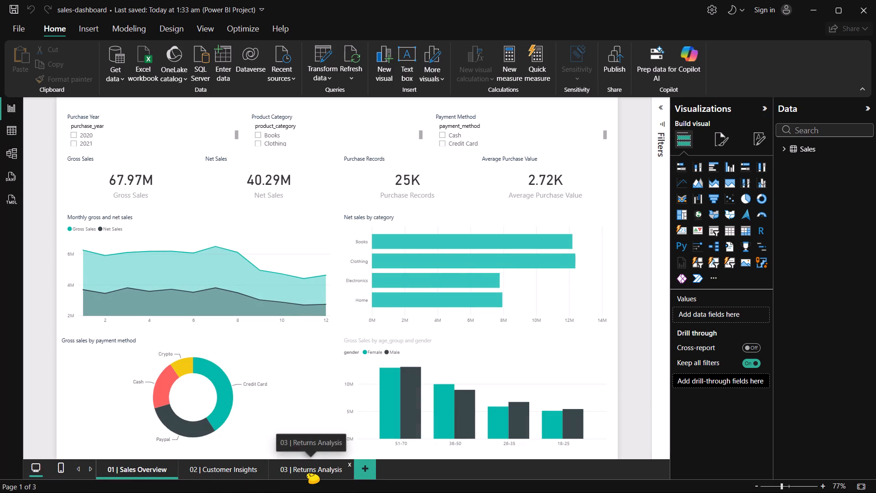
click(308, 473)
click(120, 466)
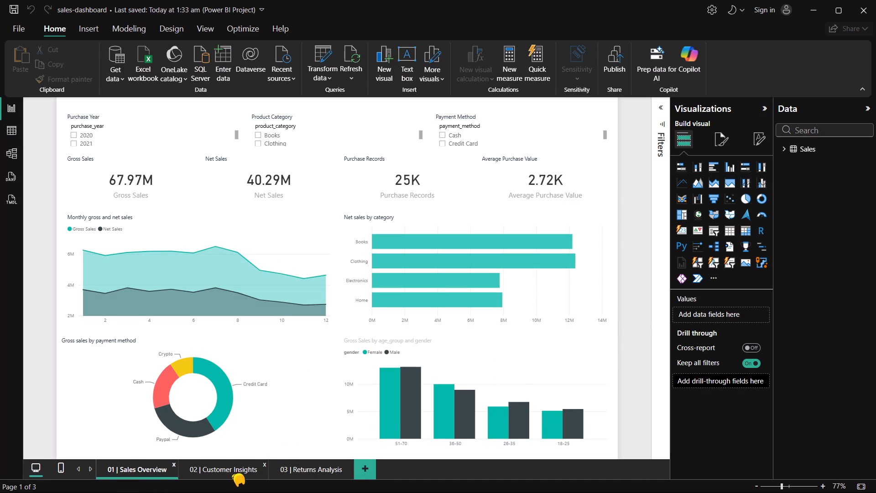
click(221, 463)
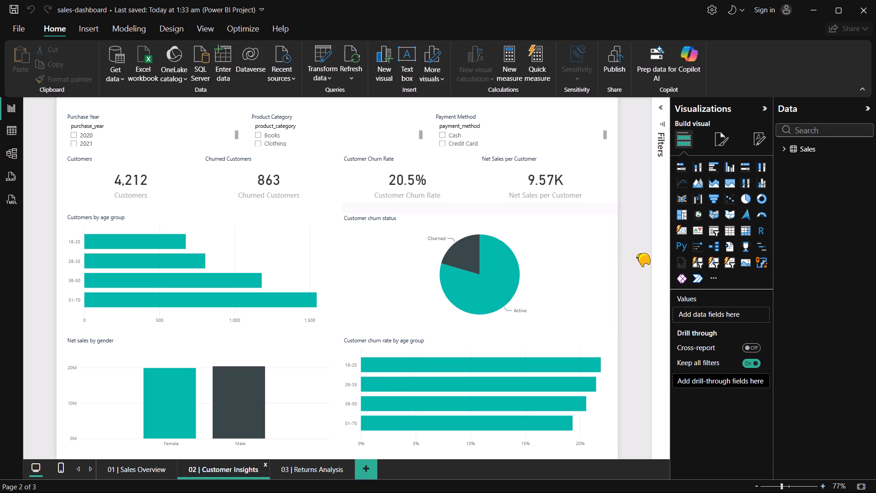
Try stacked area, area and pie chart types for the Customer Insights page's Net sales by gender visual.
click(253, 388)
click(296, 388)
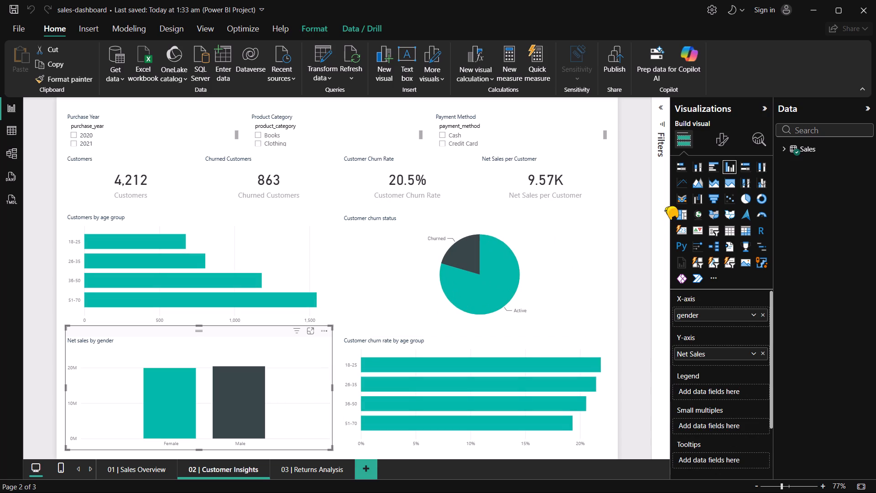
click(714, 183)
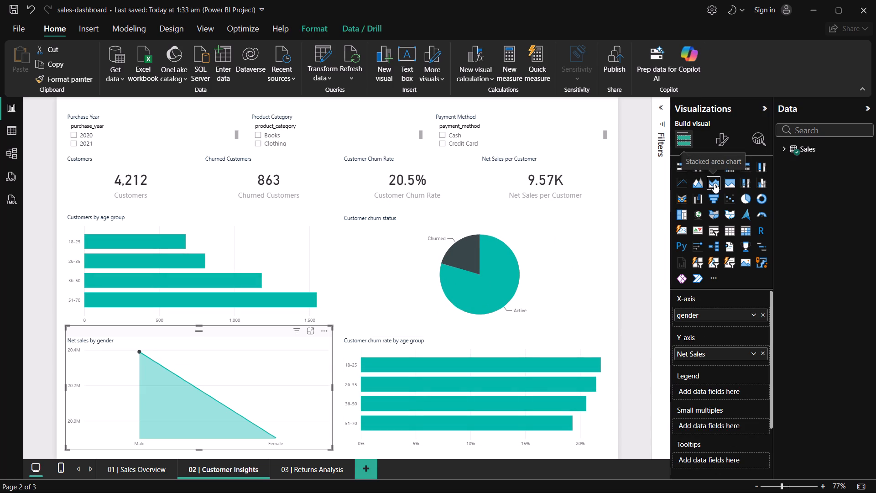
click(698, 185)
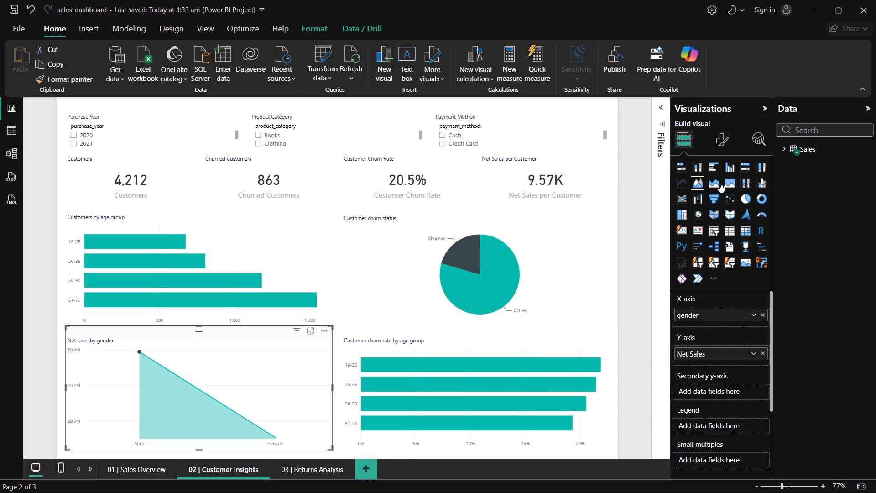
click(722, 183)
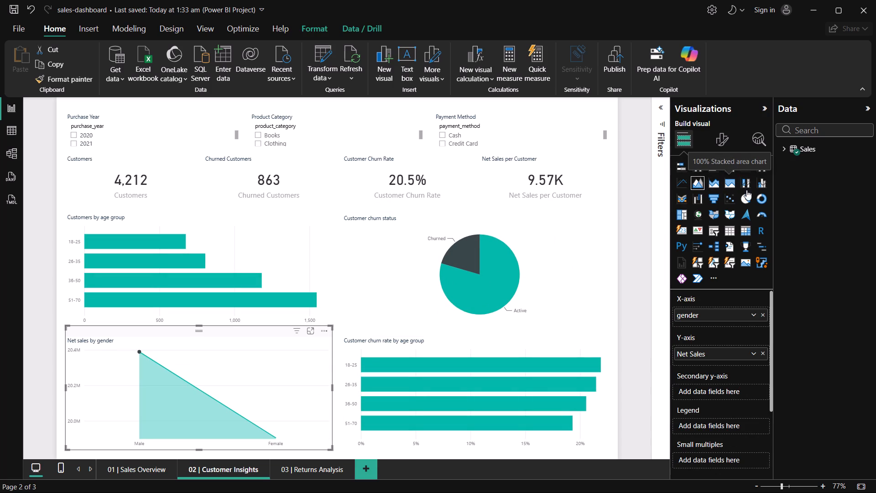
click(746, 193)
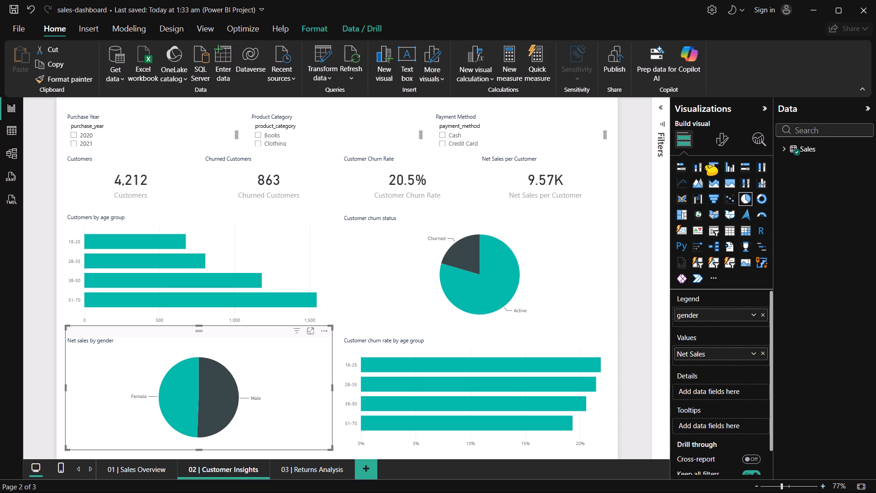
Change the Net sales by gender visual to a stacked column chart and deselect it.
click(706, 165)
click(694, 167)
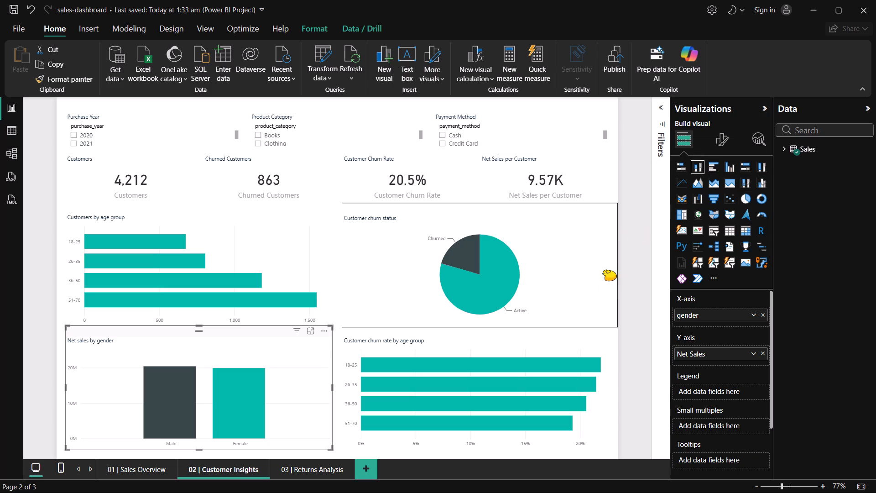
click(639, 289)
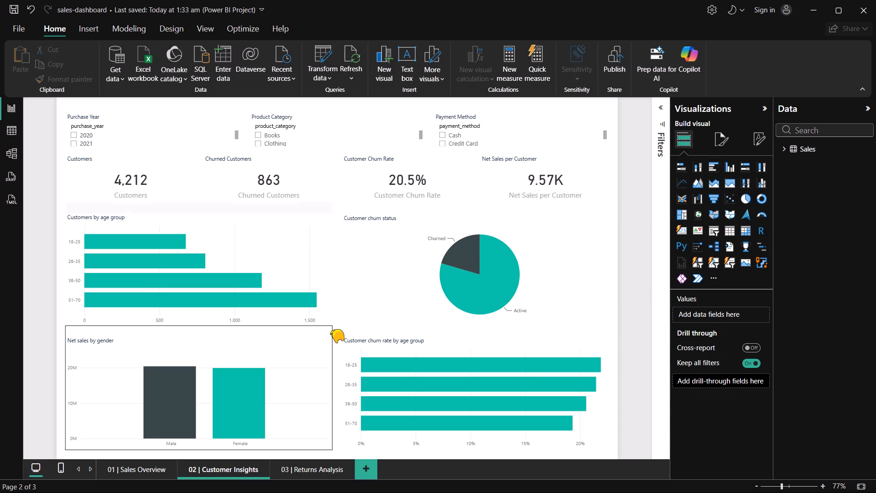
Review the charts on the Sales Overview page, then return to the Customer Insights page.
click(144, 471)
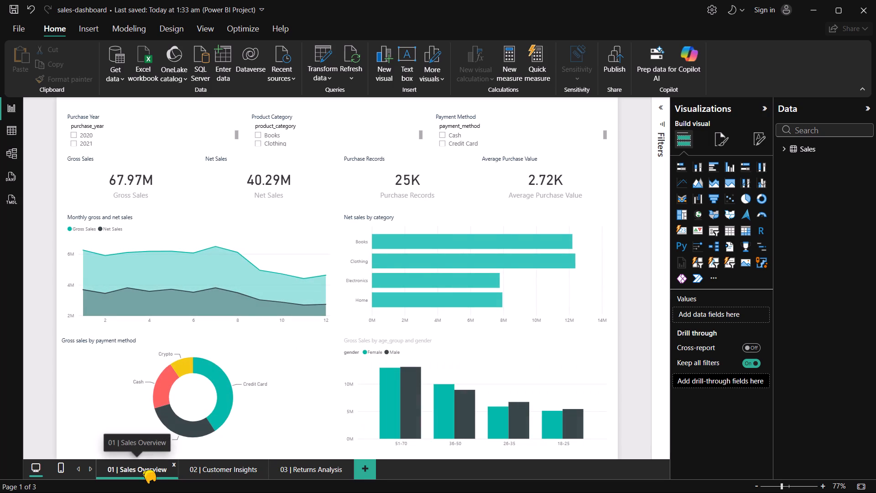
click(227, 467)
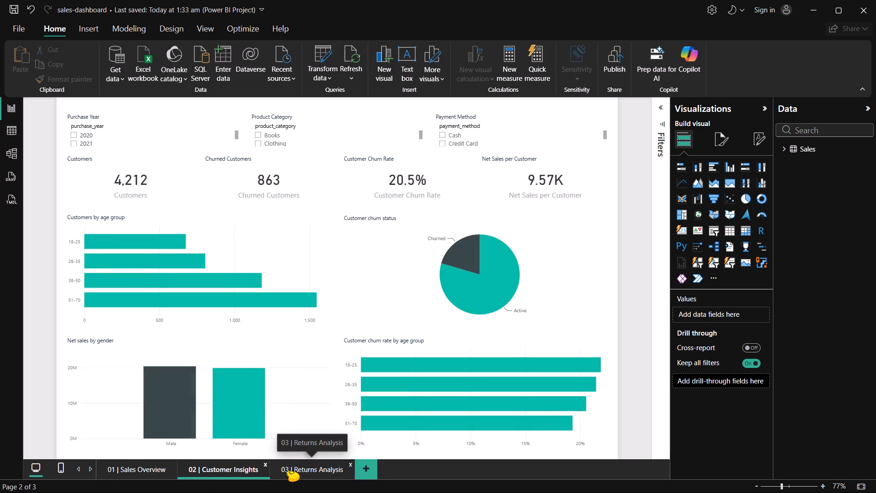